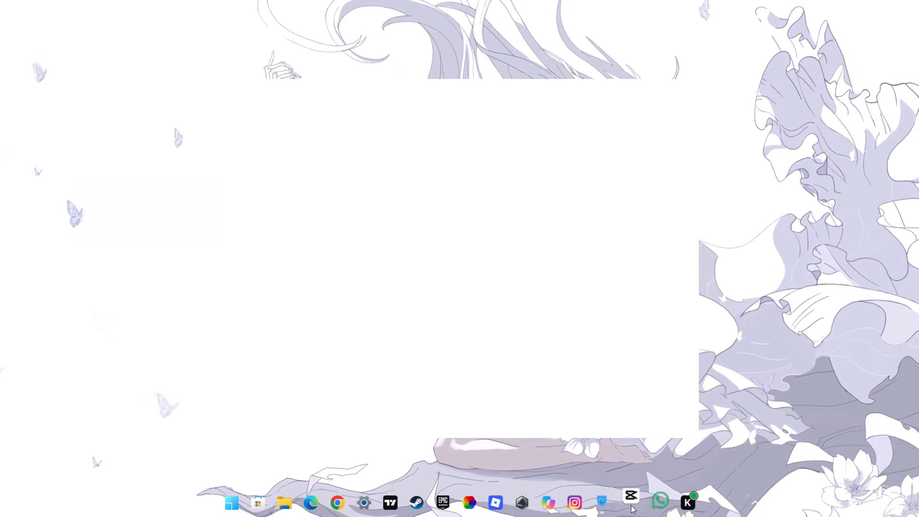
# Open CapCut and dismiss its startup pop-ups, closing What's new and declining notifications.
pyautogui.click(631, 505)
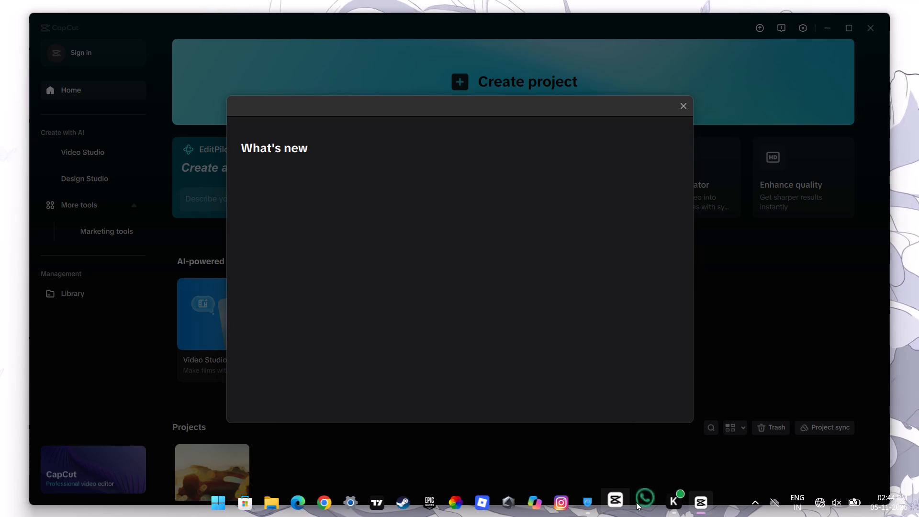
pyautogui.click(679, 108)
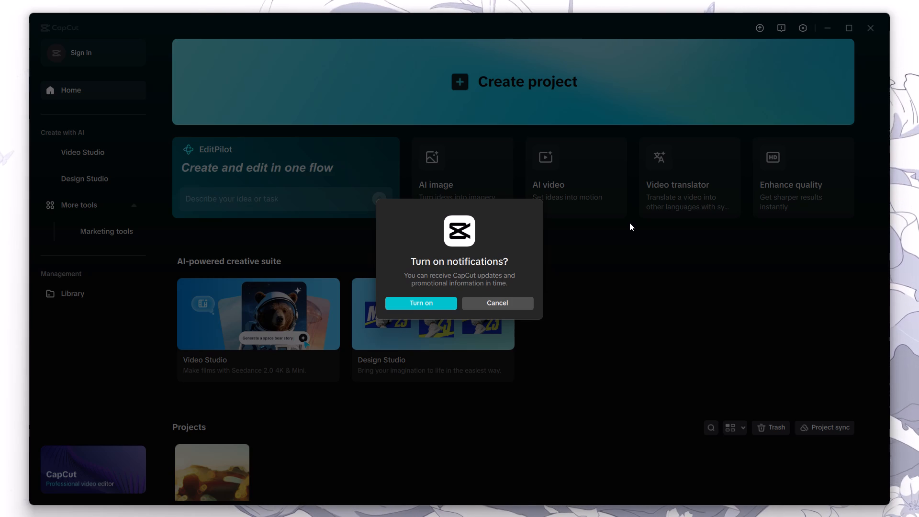
pyautogui.moveTo(629, 223); pyautogui.dragTo(501, 299)
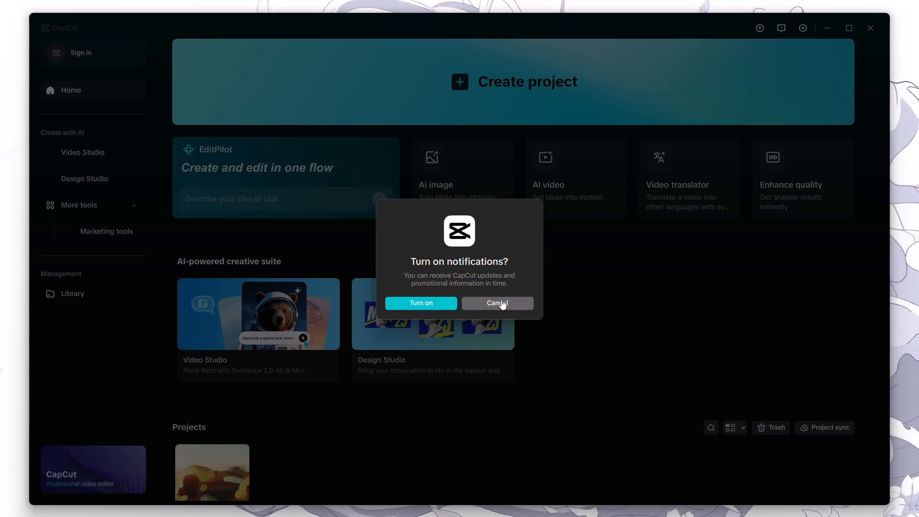
pyautogui.click(501, 299)
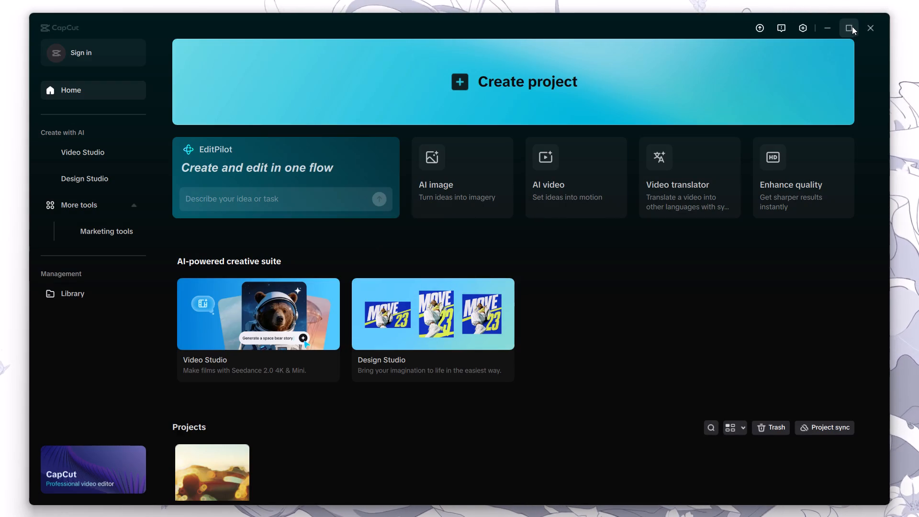
# Maximize the CapCut home window.
pyautogui.click(852, 29)
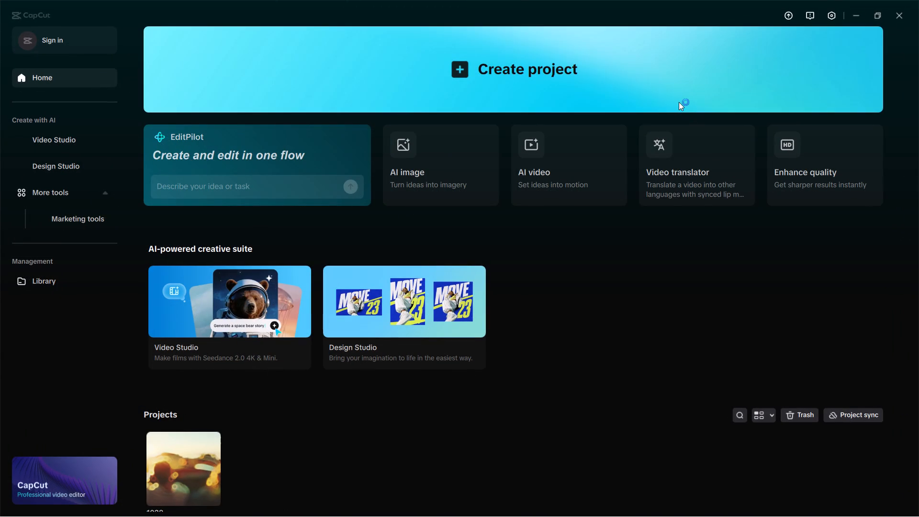
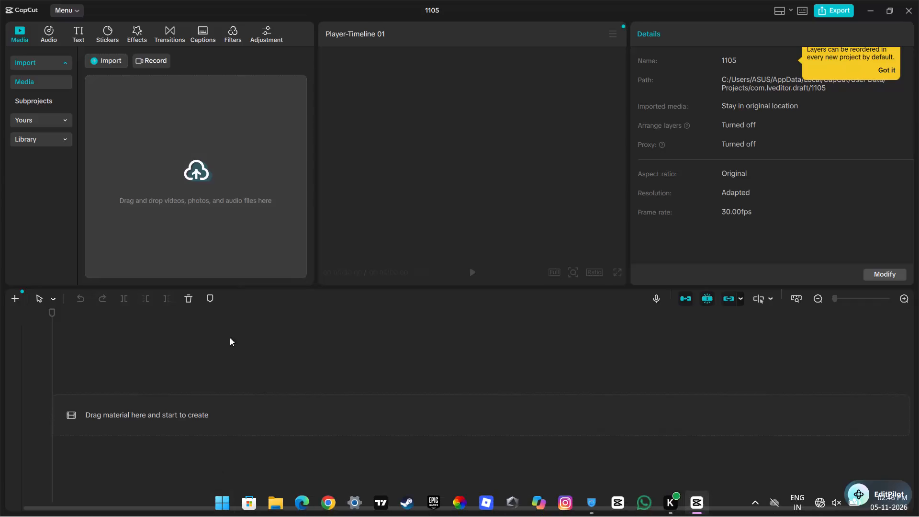
# Import the Rabbit_discovers_baby_elephant_egg MP4 video from the device's Downloads folder into the project media.
pyautogui.click(186, 195)
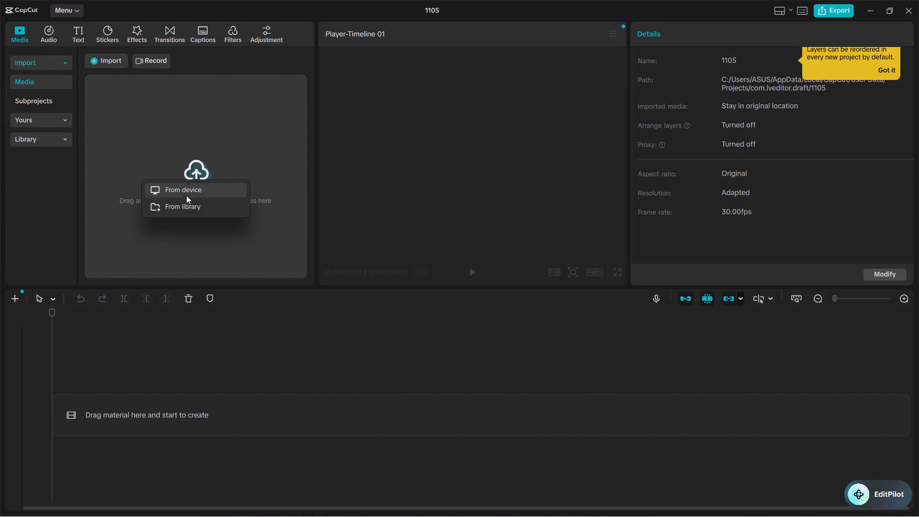
pyautogui.click(196, 189)
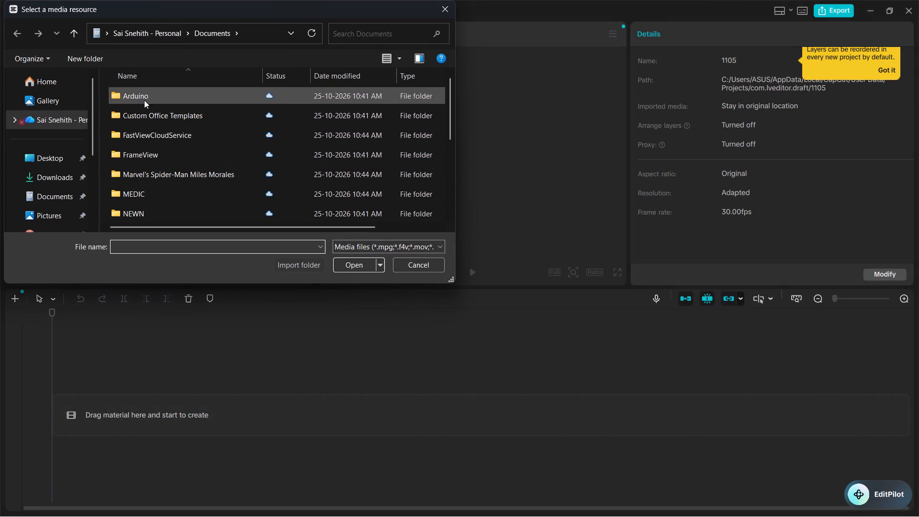
pyautogui.click(56, 175)
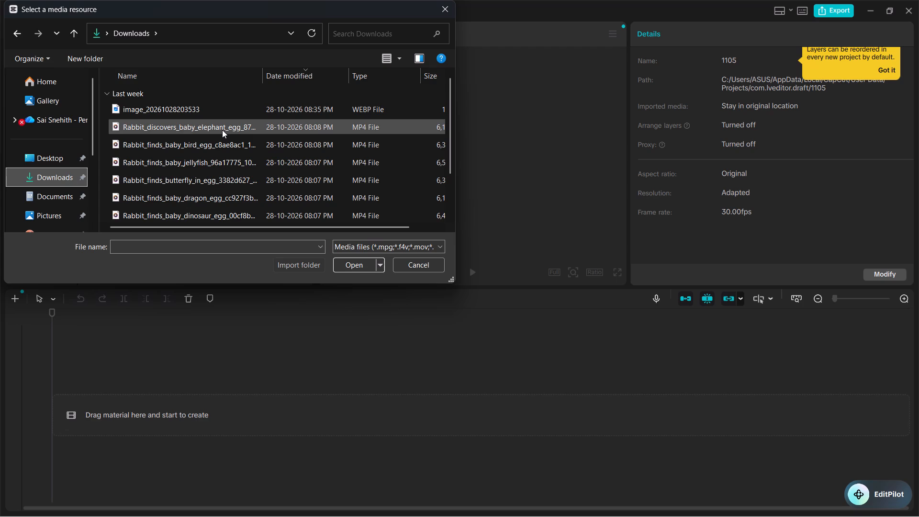
pyautogui.click(222, 130)
pyautogui.click(354, 269)
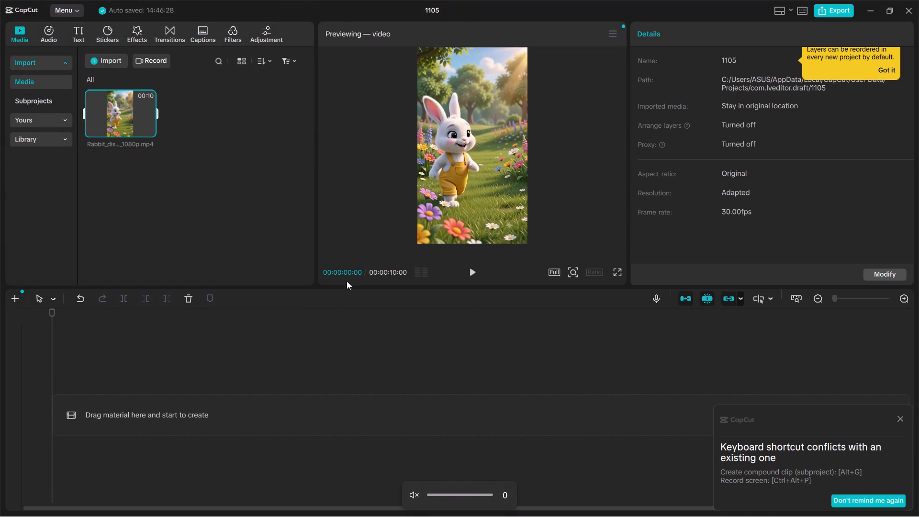
pyautogui.click(339, 362)
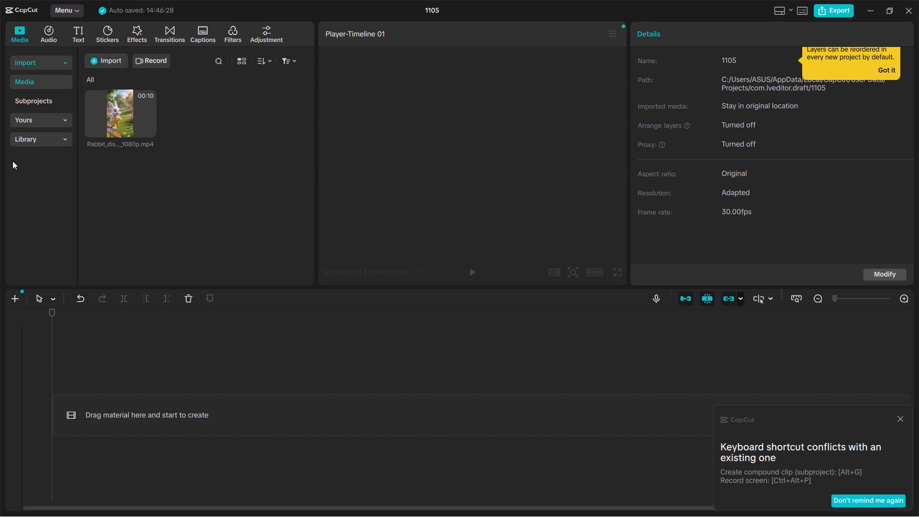
# Preview the imported rabbit clip from the project media.
pyautogui.click(108, 108)
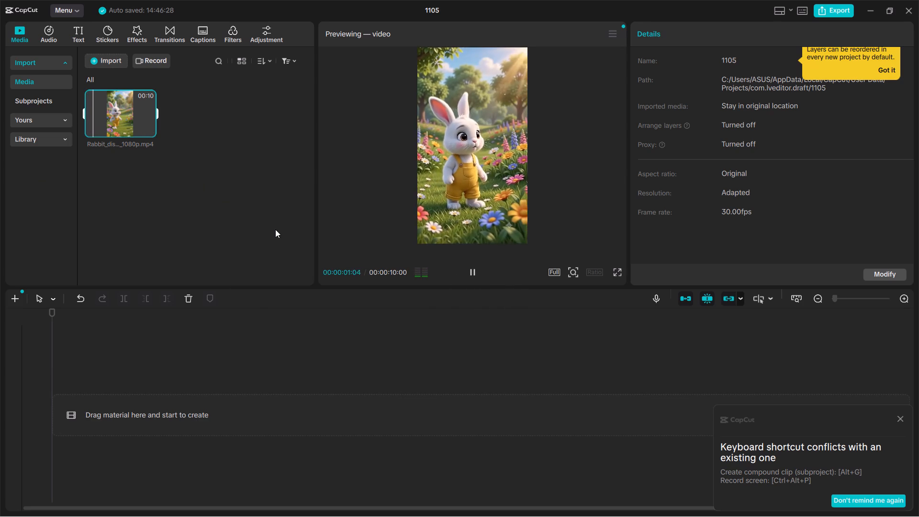
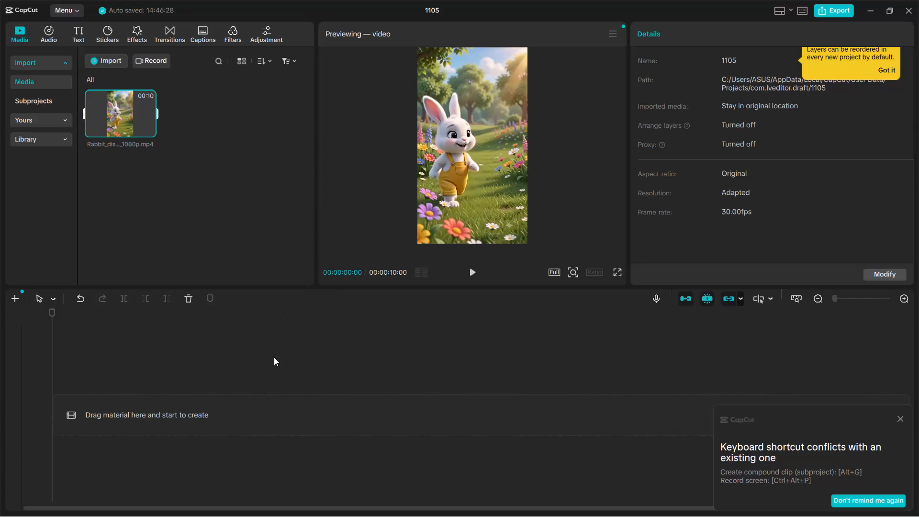
# Place the imported rabbit clip on the main track of the empty timeline and leave the playhead at 00:00:00:00.
pyautogui.moveTo(119, 113); pyautogui.dragTo(129, 431)
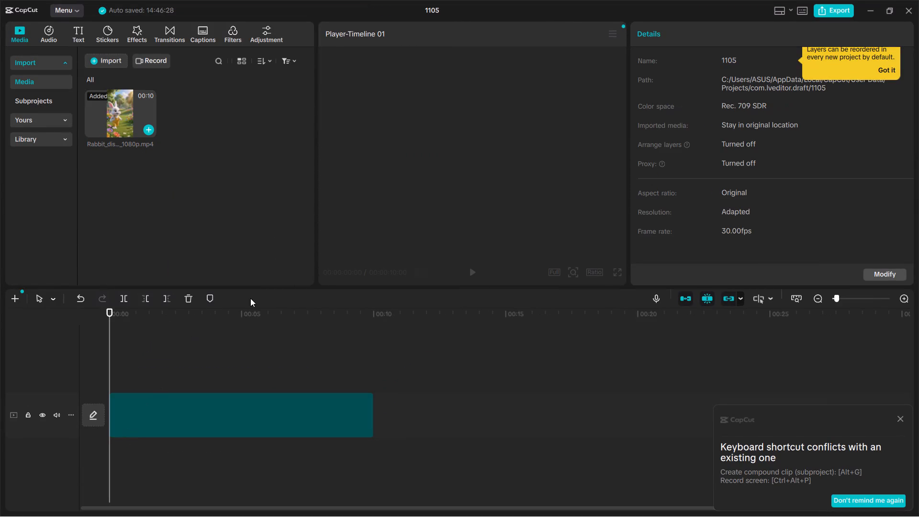
pyautogui.click(432, 381)
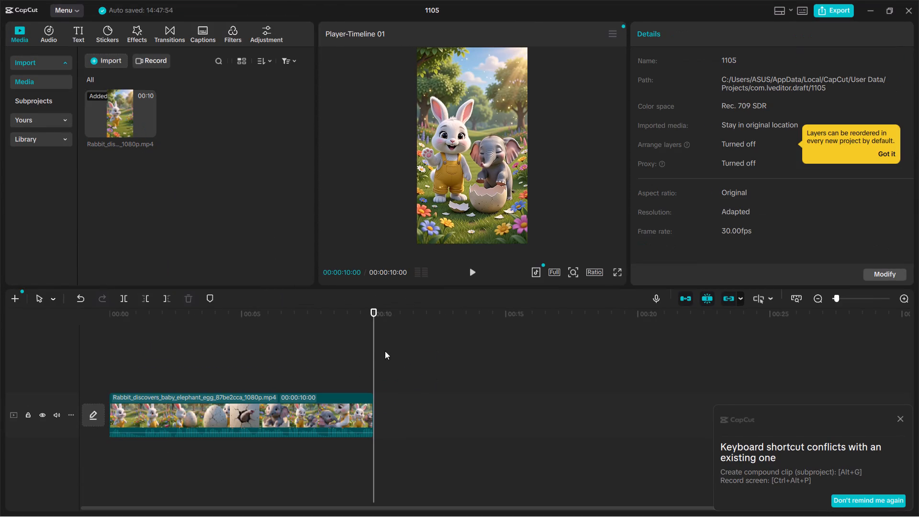
pyautogui.moveTo(372, 351); pyautogui.dragTo(80, 378)
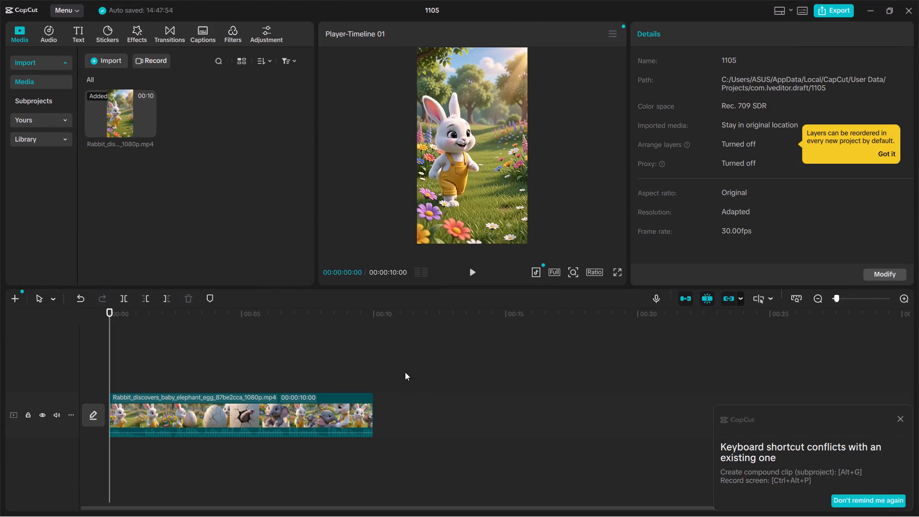
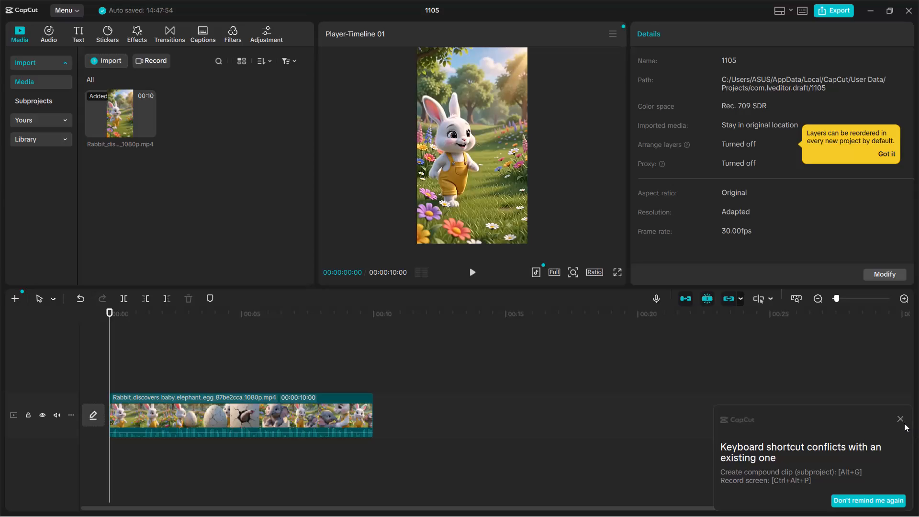
# Dismiss the notification about conflicting keyboard shortcuts.
pyautogui.click(904, 423)
pyautogui.click(901, 420)
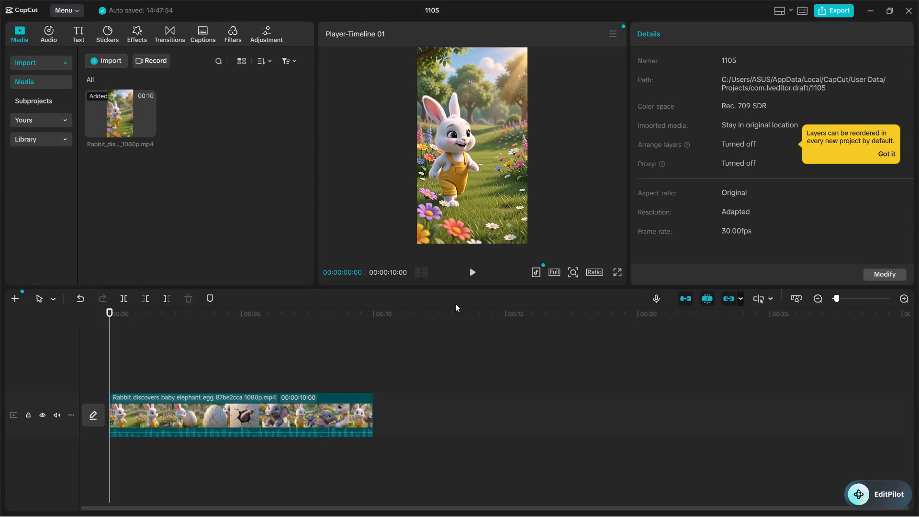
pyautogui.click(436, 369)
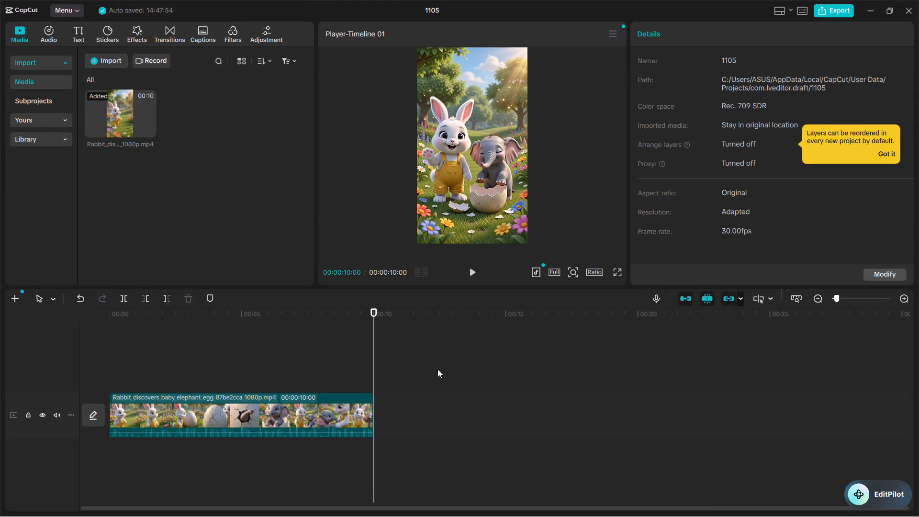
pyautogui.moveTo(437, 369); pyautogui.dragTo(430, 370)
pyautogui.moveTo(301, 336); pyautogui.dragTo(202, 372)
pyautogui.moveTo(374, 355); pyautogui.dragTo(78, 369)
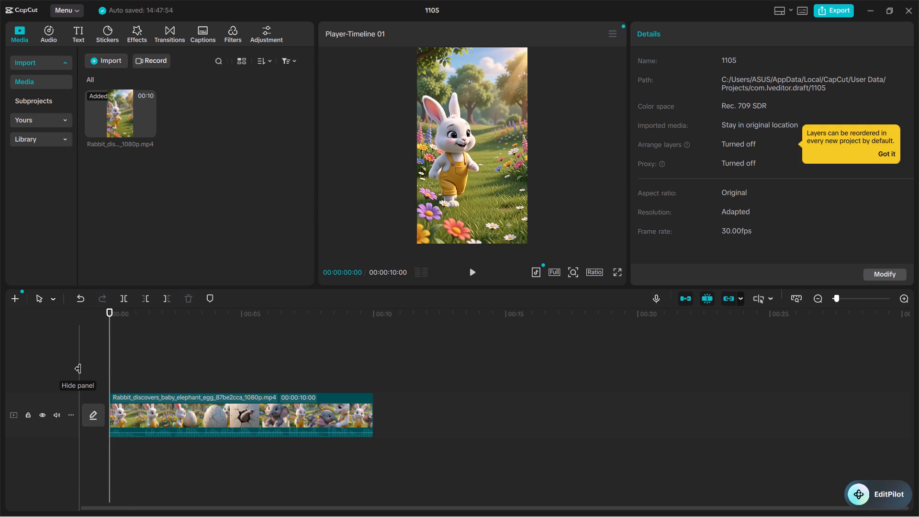
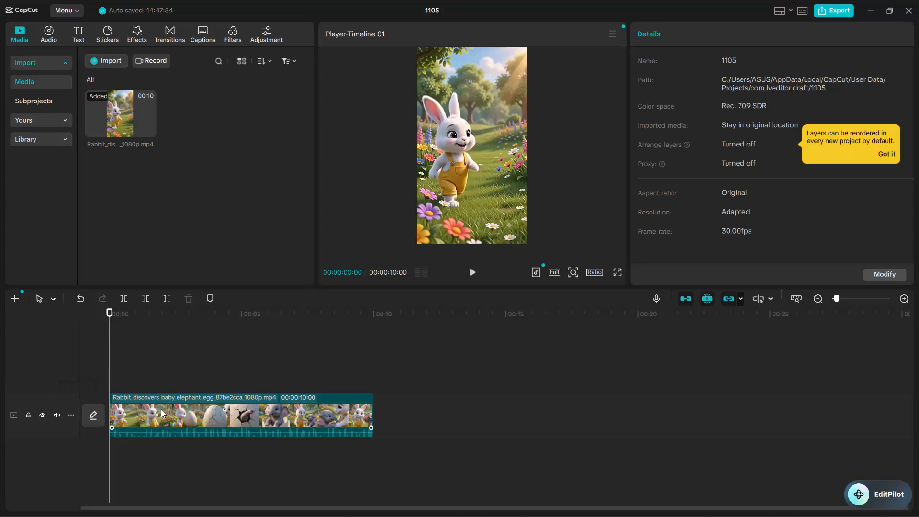
# Select the rabbit and baby elephant egg clip on the timeline.
pyautogui.click(163, 408)
pyautogui.moveTo(163, 408); pyautogui.dragTo(274, 412)
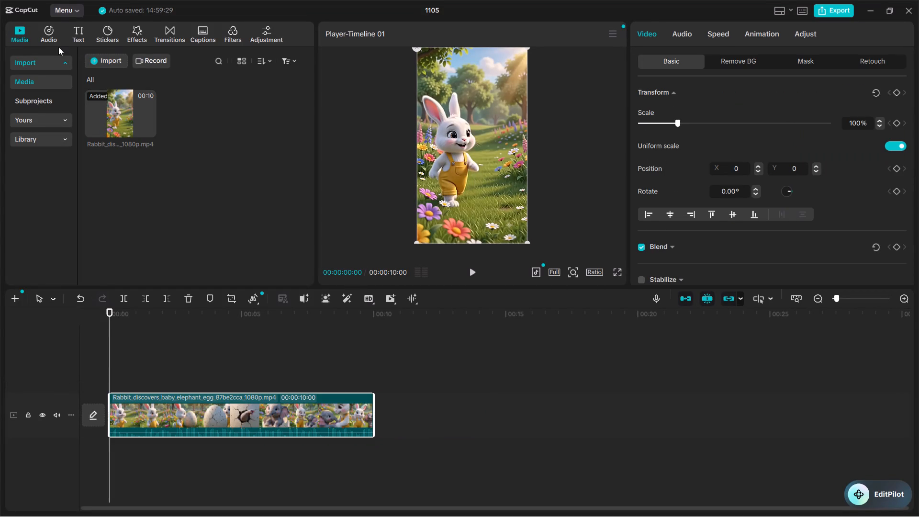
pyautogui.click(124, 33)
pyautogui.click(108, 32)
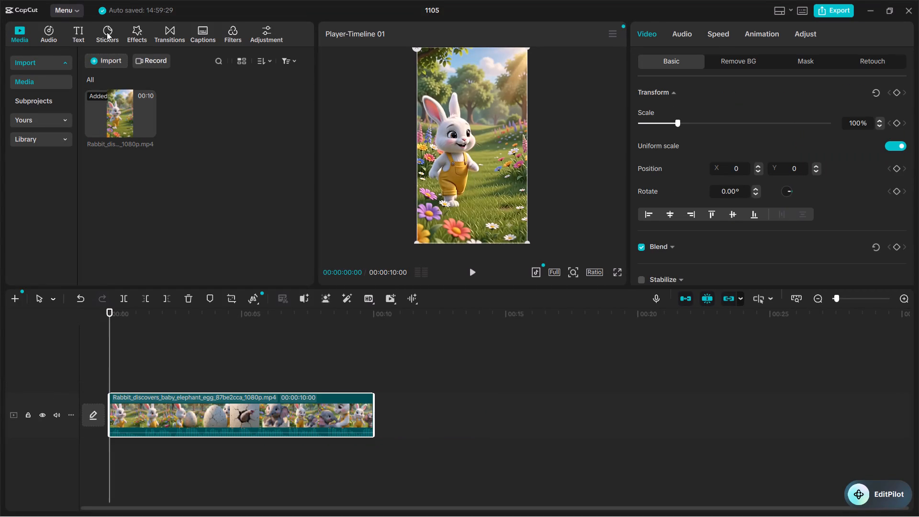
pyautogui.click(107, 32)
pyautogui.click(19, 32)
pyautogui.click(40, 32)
# Open the effects library, reload the video effects, and look through the body effects category.
pyautogui.click(143, 30)
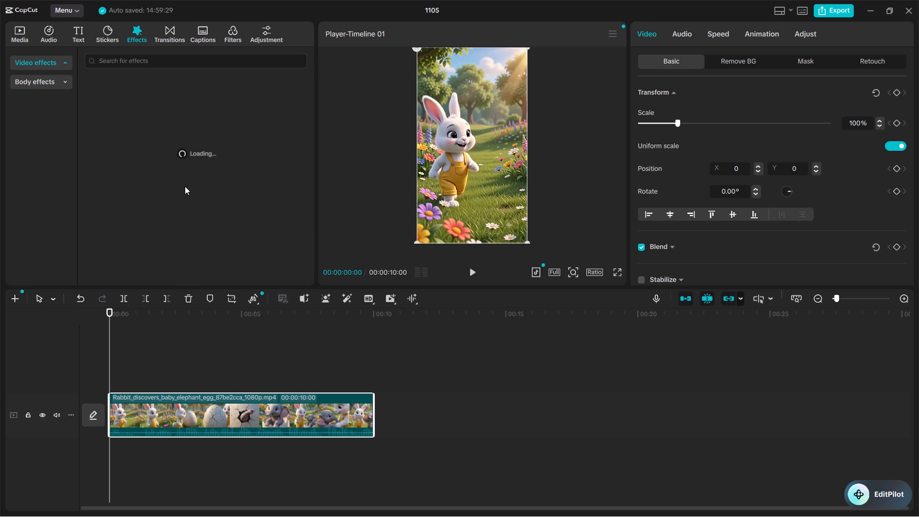
pyautogui.tripleClick(226, 149)
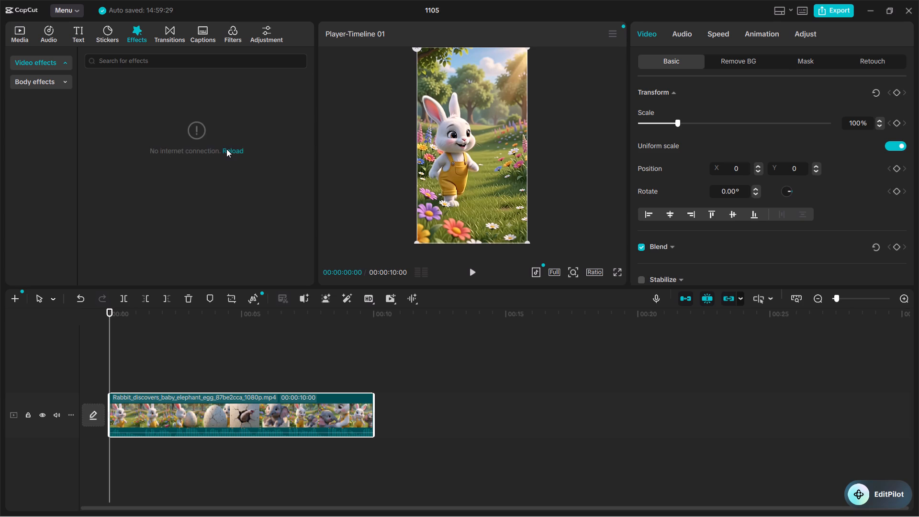
pyautogui.tripleClick(226, 149)
pyautogui.click(226, 149)
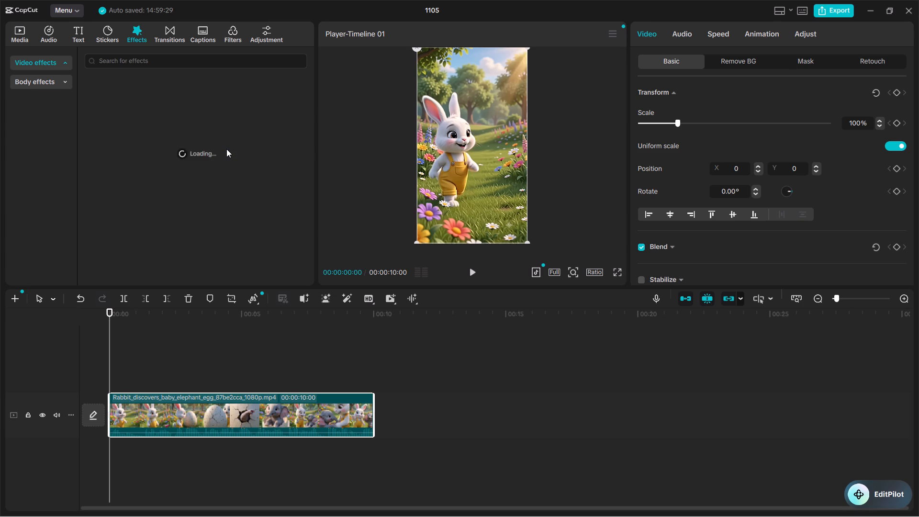
pyautogui.click(57, 81)
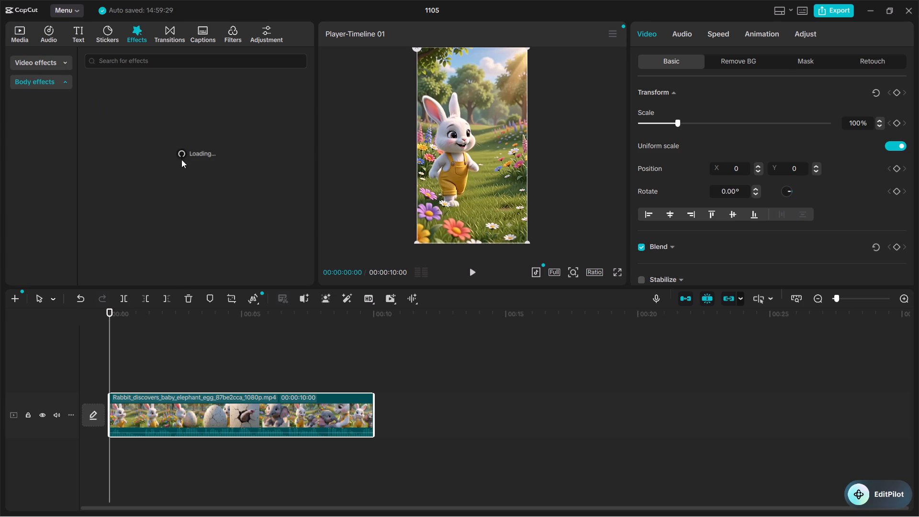
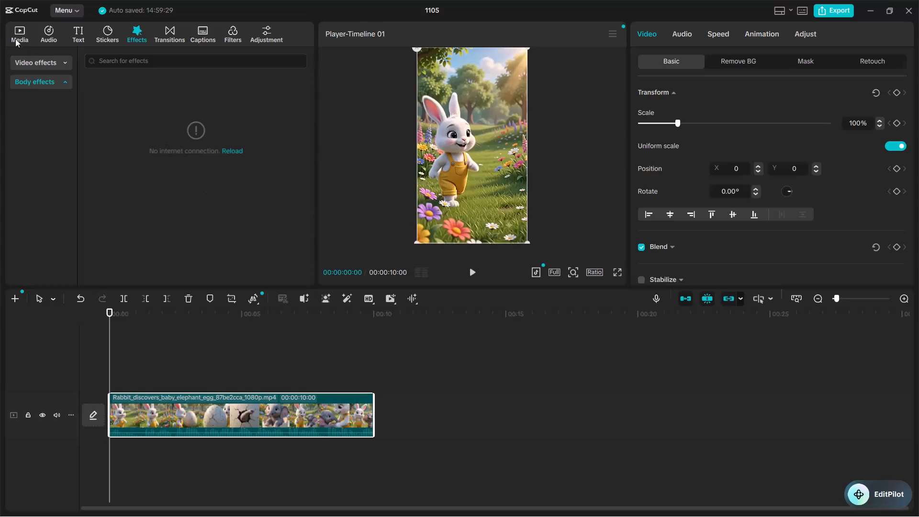
# Switch from the effects library back to the project's imported media.
pyautogui.click(14, 34)
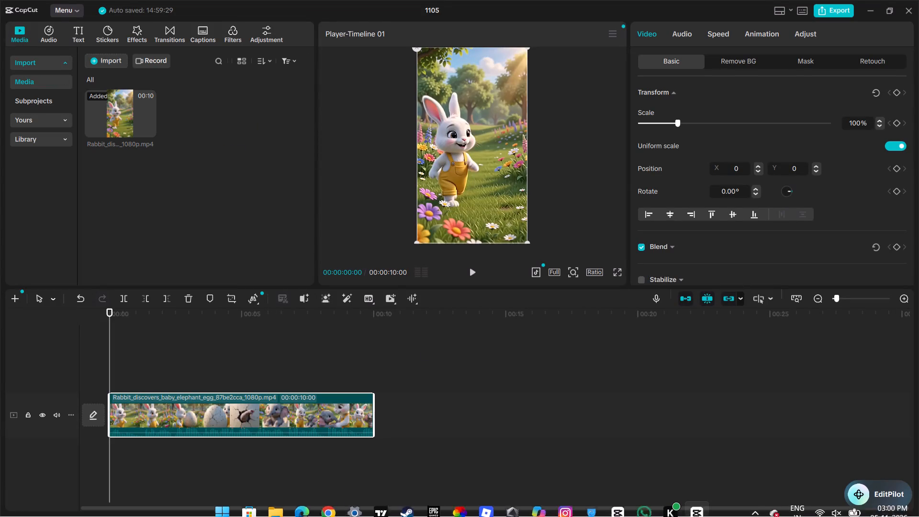
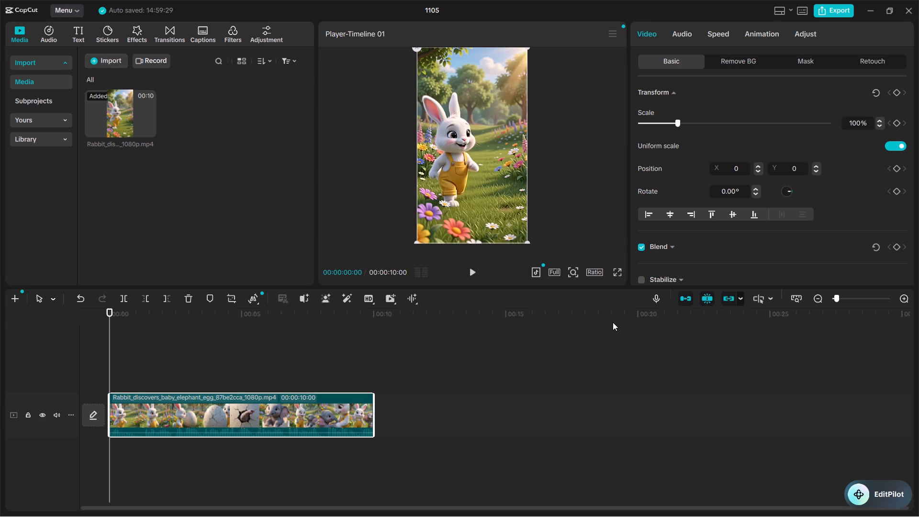
# Deselect the clip, placing the playhead at its end, and dismiss the layer-reordering tip in the project details.
pyautogui.click(502, 394)
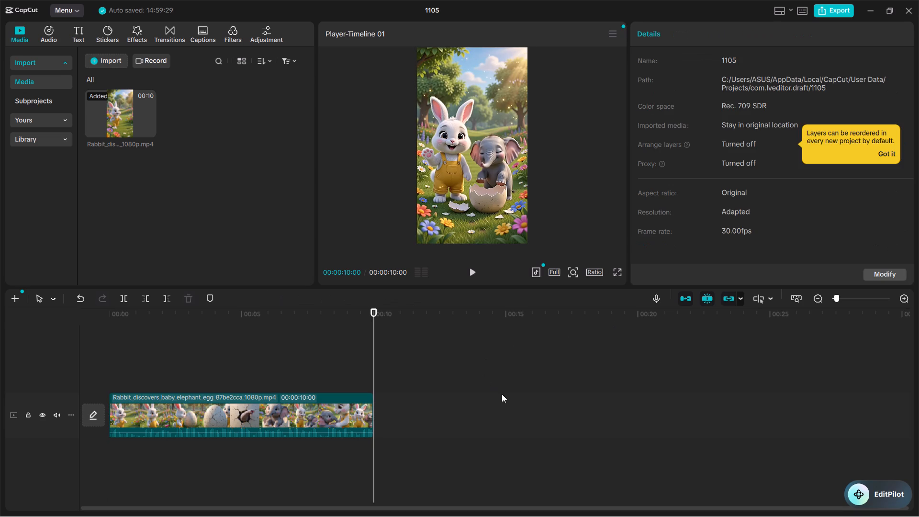
pyautogui.click(886, 158)
pyautogui.click(889, 147)
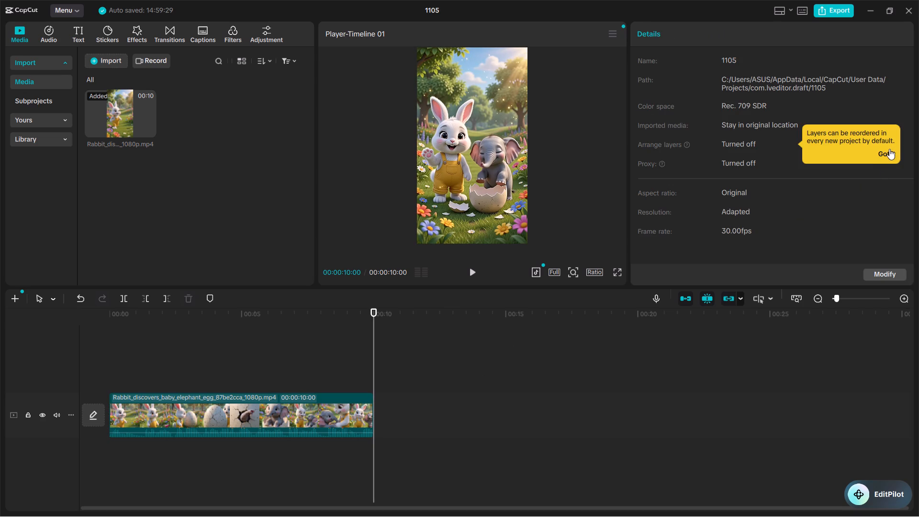
pyautogui.click(886, 153)
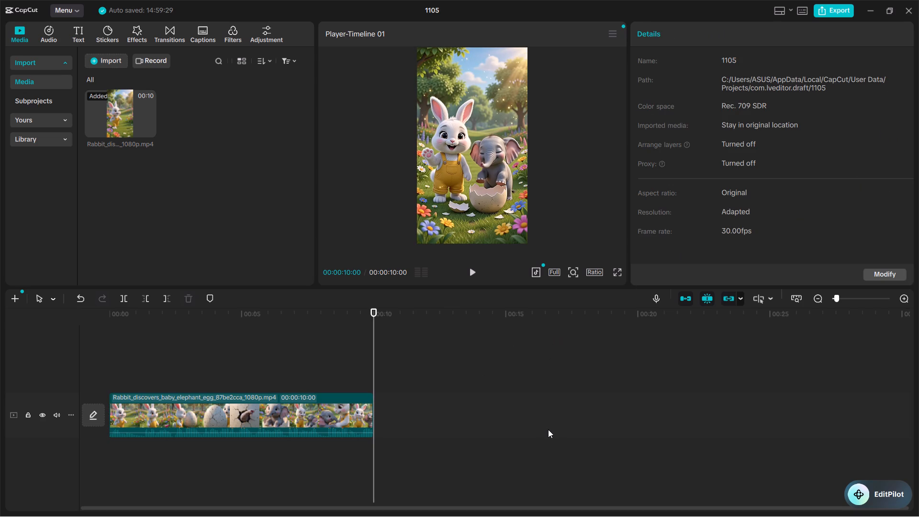
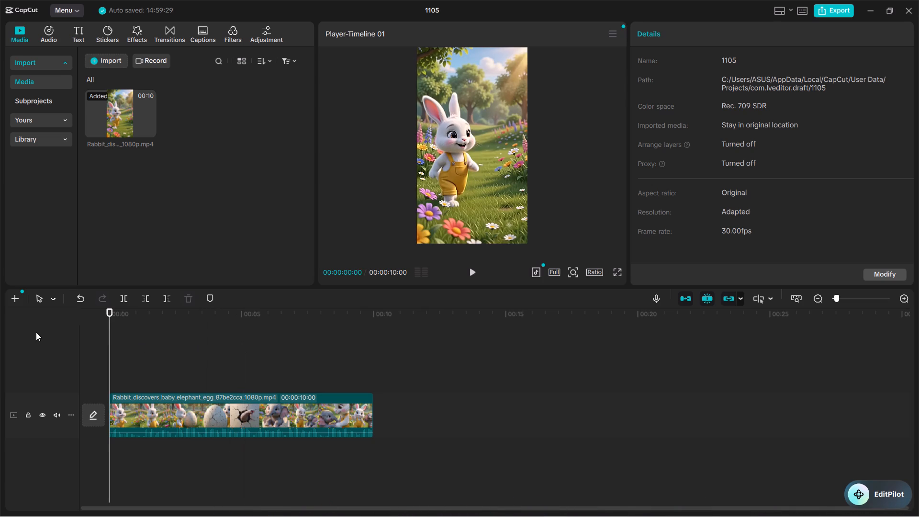
# Import the image Untitled design_20261105_150149_0000 from the Downloads folder into the project media.
pyautogui.click(107, 59)
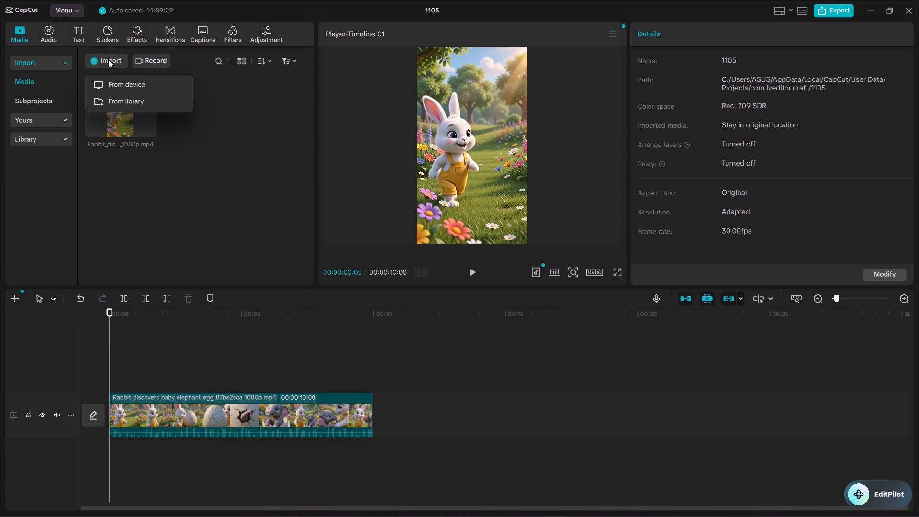
pyautogui.click(133, 82)
pyautogui.doubleClick(143, 102)
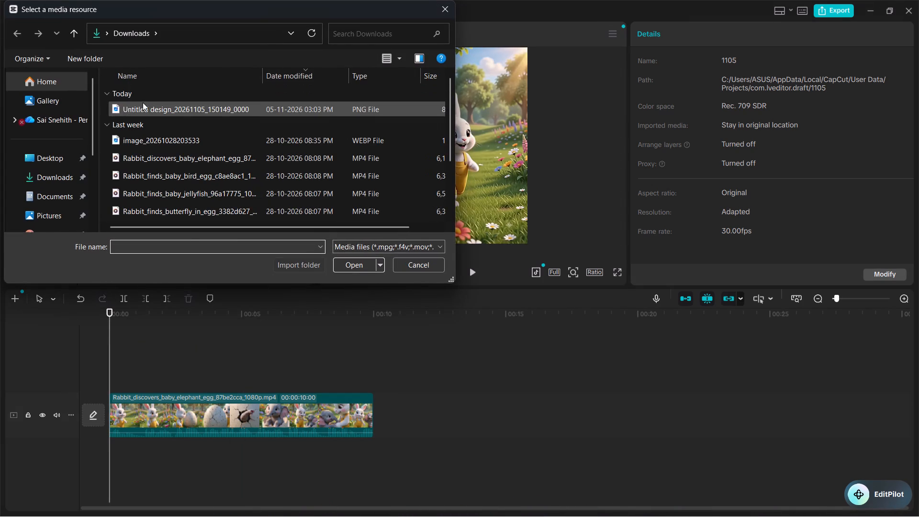
# Place the rabbit face image on a new track above the video clip, starting at 00:00:00:00.
pyautogui.moveTo(188, 111); pyautogui.dragTo(195, 117)
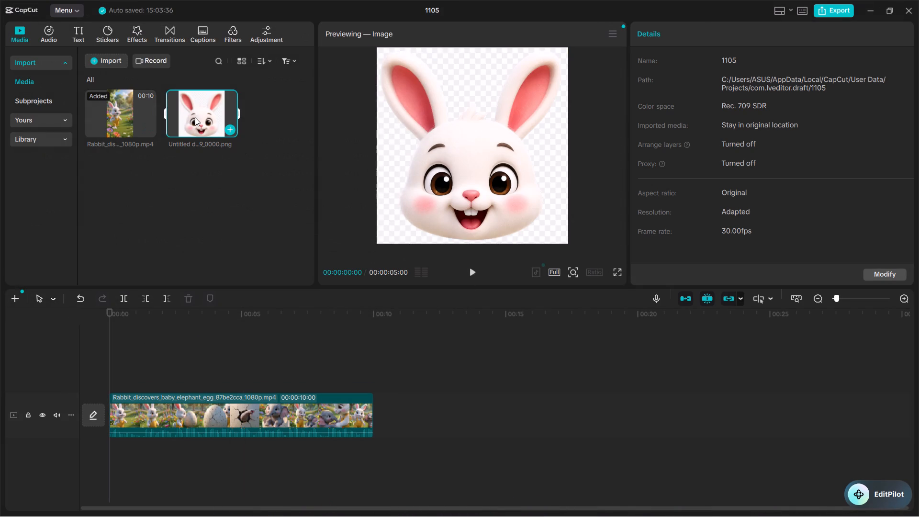
pyautogui.moveTo(195, 117); pyautogui.dragTo(118, 361)
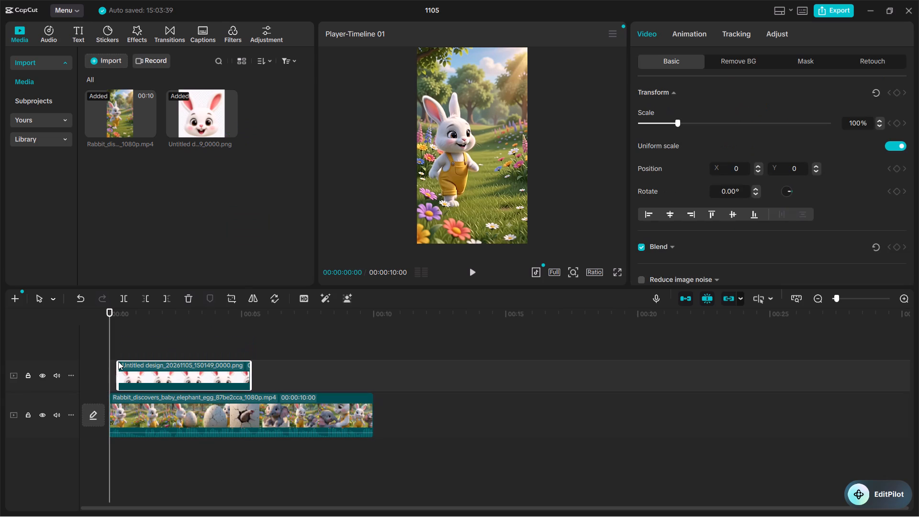
pyautogui.moveTo(150, 372); pyautogui.dragTo(126, 374)
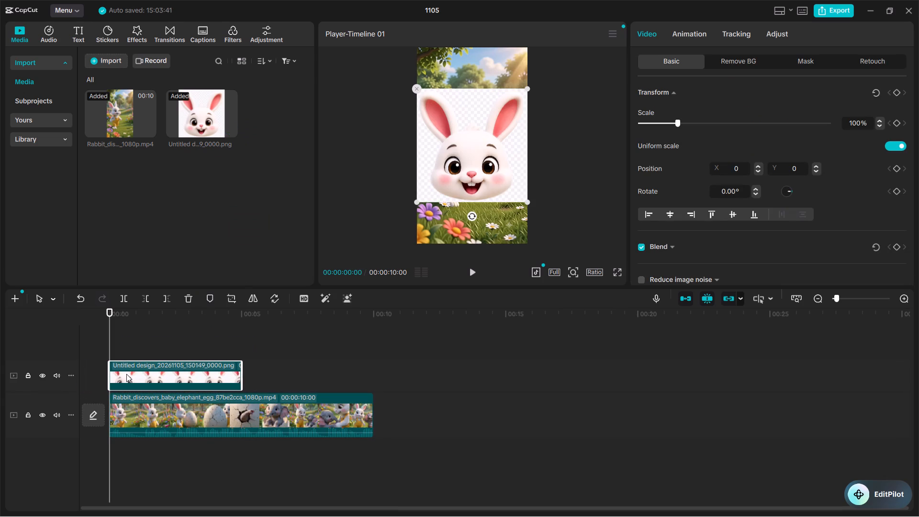
# Move the rabbit face image slightly down the frame to X 0, Y -234 and scale it to about 33%.
pyautogui.moveTo(490, 153); pyautogui.dragTo(504, 196)
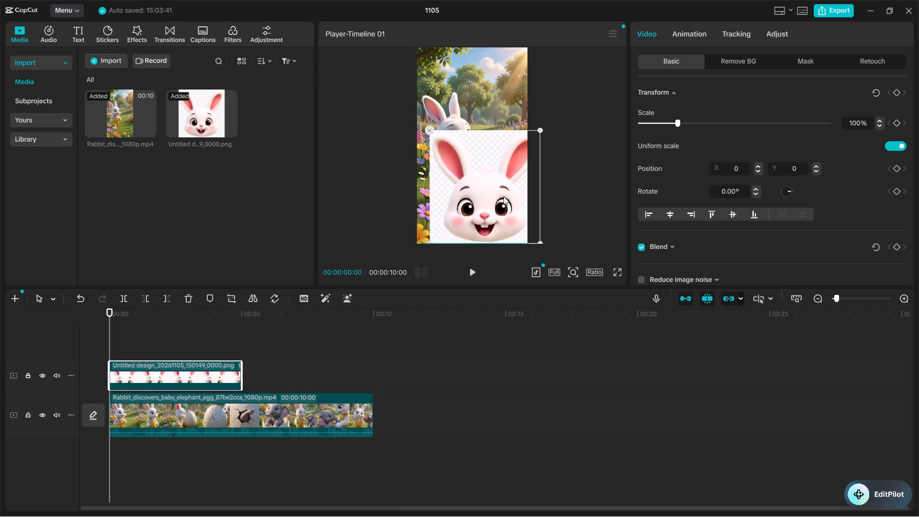
pyautogui.moveTo(504, 196); pyautogui.dragTo(494, 166)
pyautogui.moveTo(494, 166); pyautogui.dragTo(490, 166)
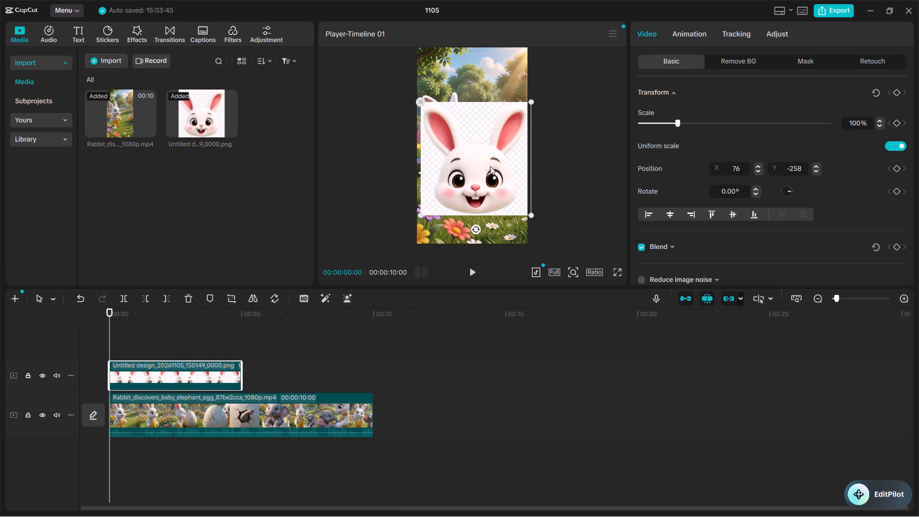
pyautogui.moveTo(490, 166); pyautogui.dragTo(490, 165)
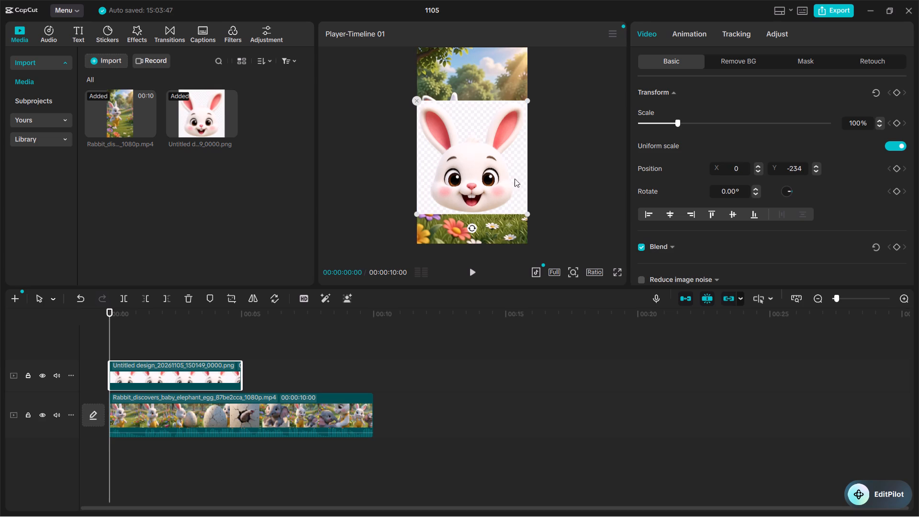
pyautogui.moveTo(527, 212); pyautogui.dragTo(476, 176)
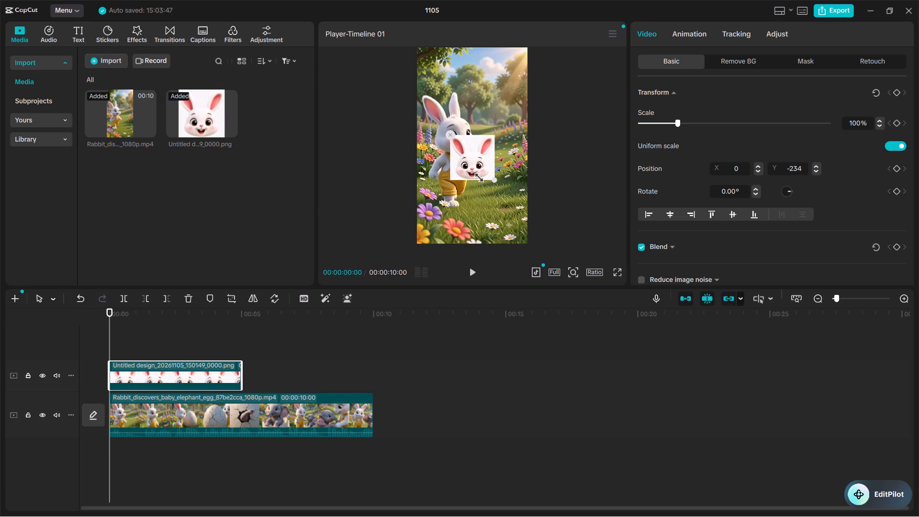
pyautogui.moveTo(476, 176); pyautogui.dragTo(474, 163)
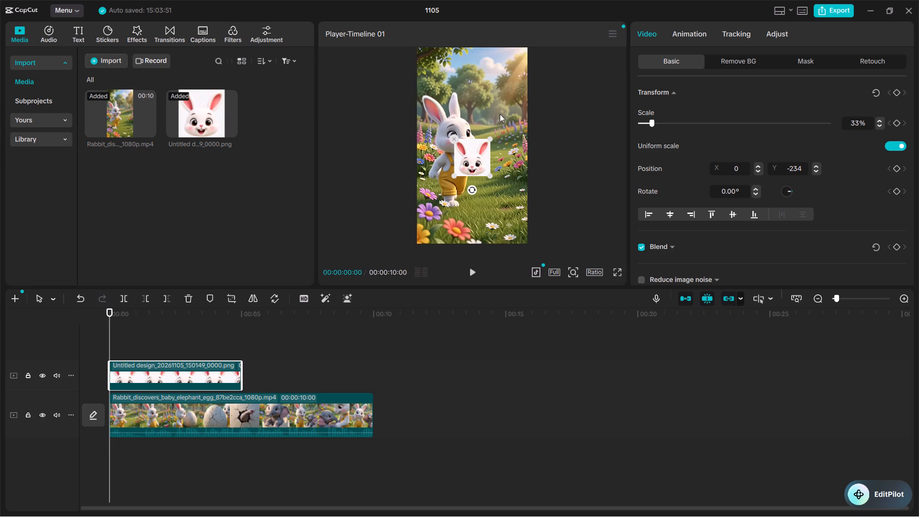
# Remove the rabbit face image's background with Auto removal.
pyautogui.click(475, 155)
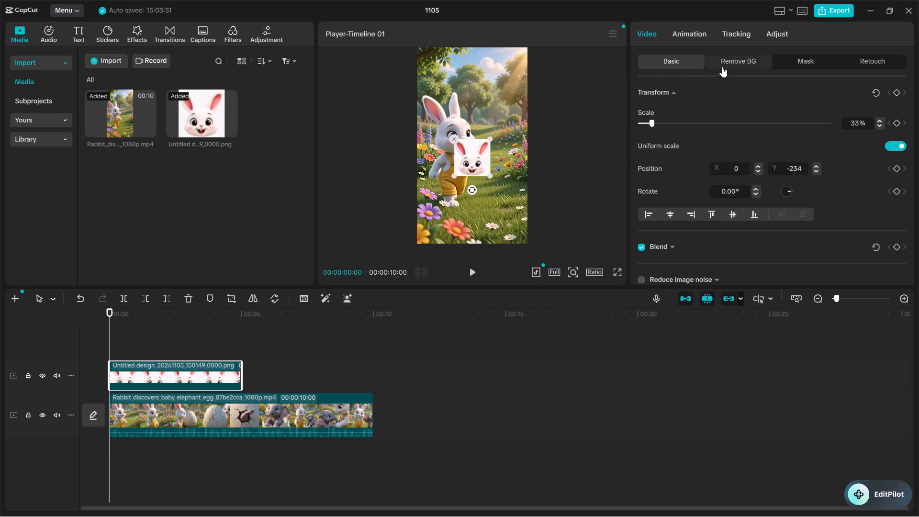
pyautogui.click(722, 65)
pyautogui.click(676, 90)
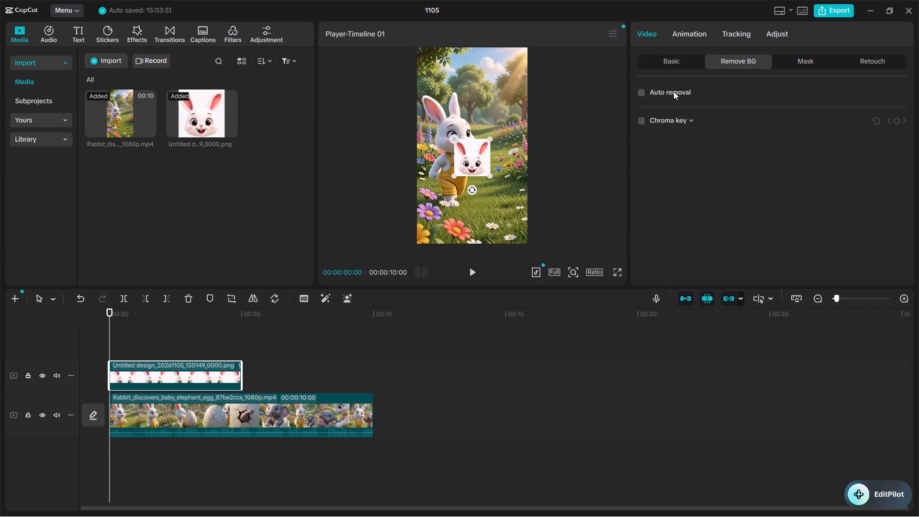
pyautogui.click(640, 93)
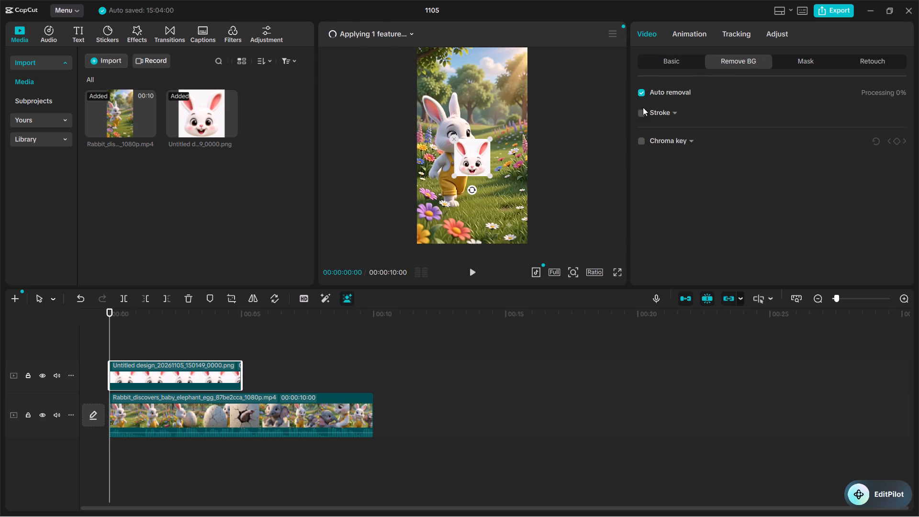
# Shrink the rabbit face image further and move it onto the grass beside the rabbit's legs.
pyautogui.moveTo(468, 157); pyautogui.dragTo(505, 196)
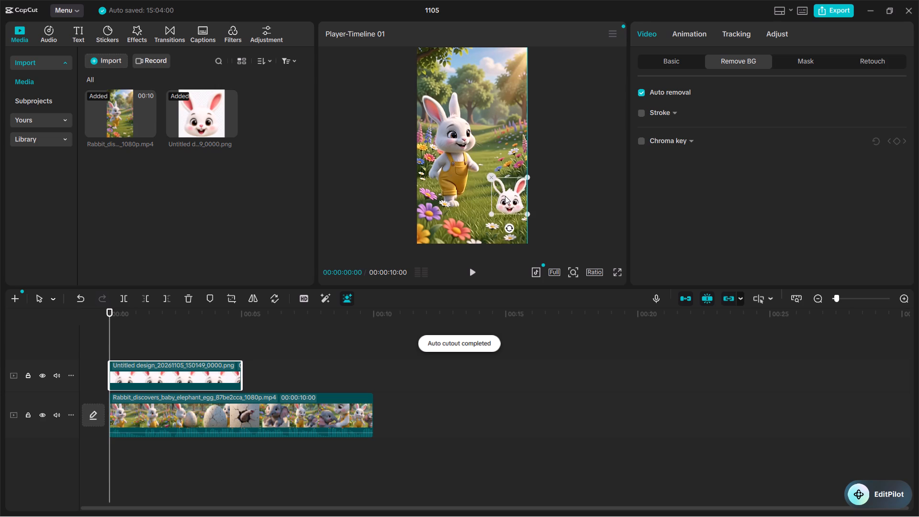
pyautogui.moveTo(505, 196); pyautogui.dragTo(482, 194)
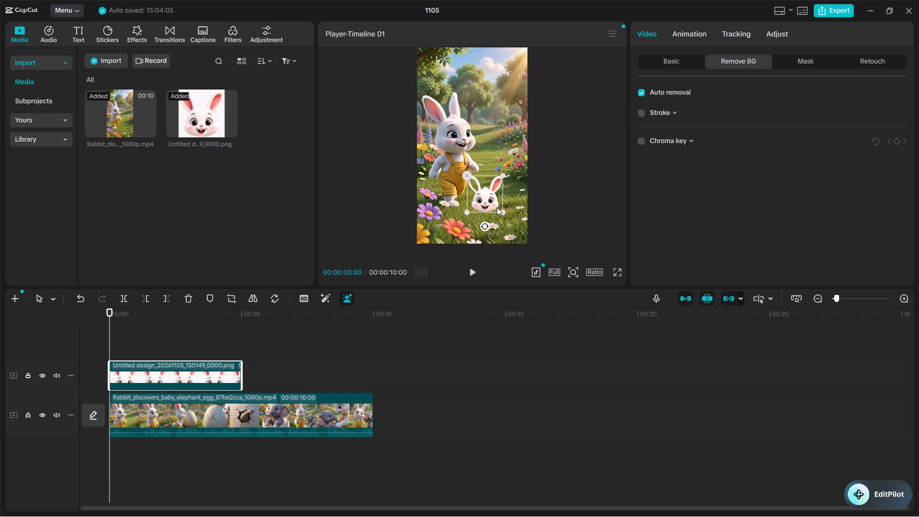
pyautogui.moveTo(499, 209); pyautogui.dragTo(492, 203)
pyautogui.moveTo(492, 203); pyautogui.dragTo(490, 202)
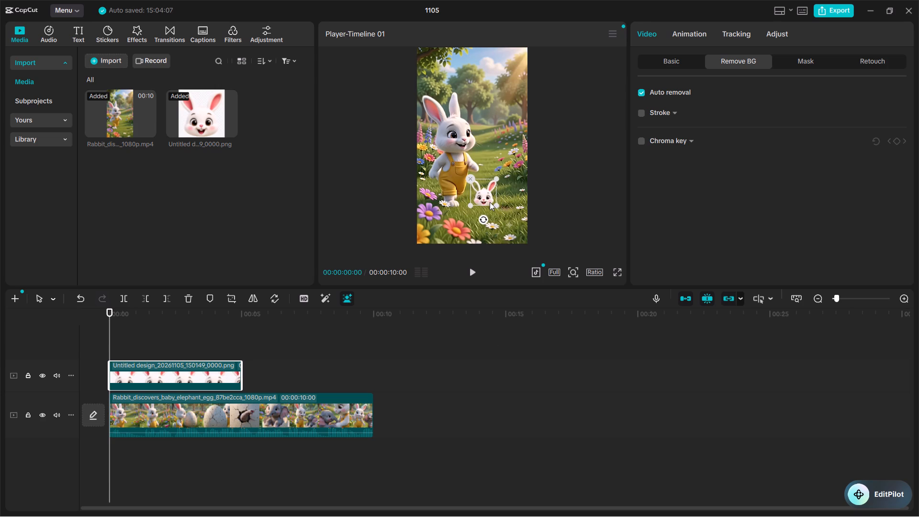
pyautogui.moveTo(490, 202); pyautogui.dragTo(500, 205)
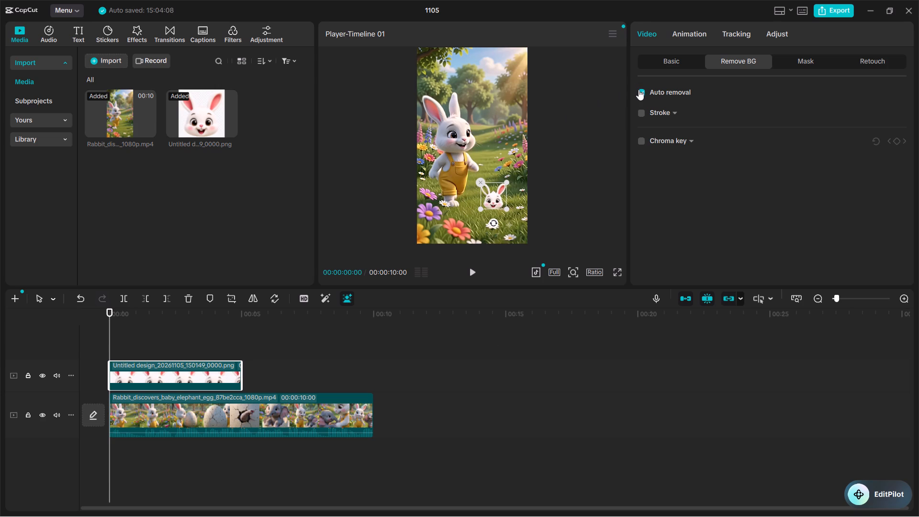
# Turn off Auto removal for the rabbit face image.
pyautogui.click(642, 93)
# Move the rabbit face image into the video frame's lower-right corner, just inside the edges.
pyautogui.click(496, 197)
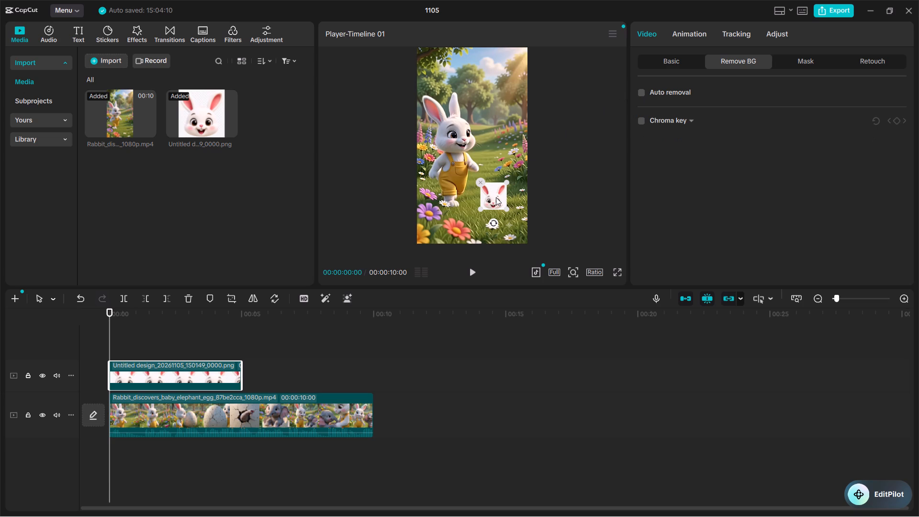
pyautogui.moveTo(496, 197); pyautogui.dragTo(516, 231)
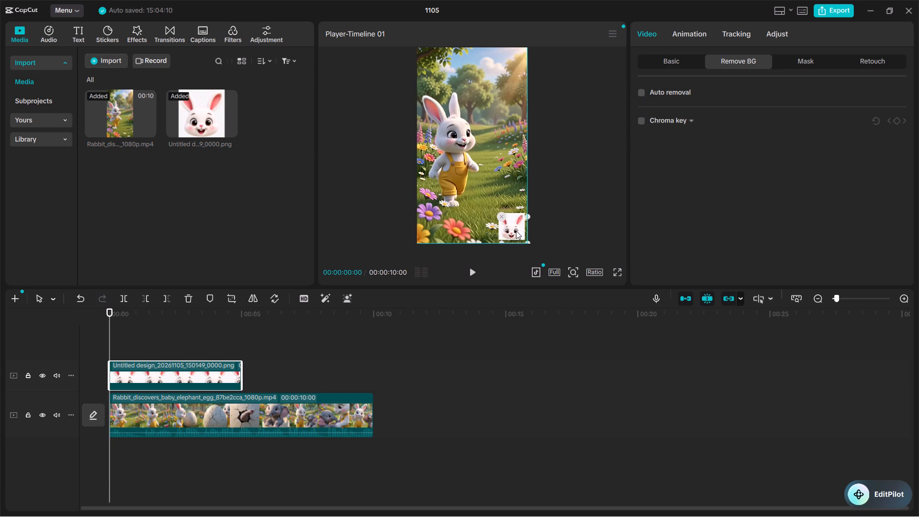
pyautogui.moveTo(516, 231); pyautogui.dragTo(512, 226)
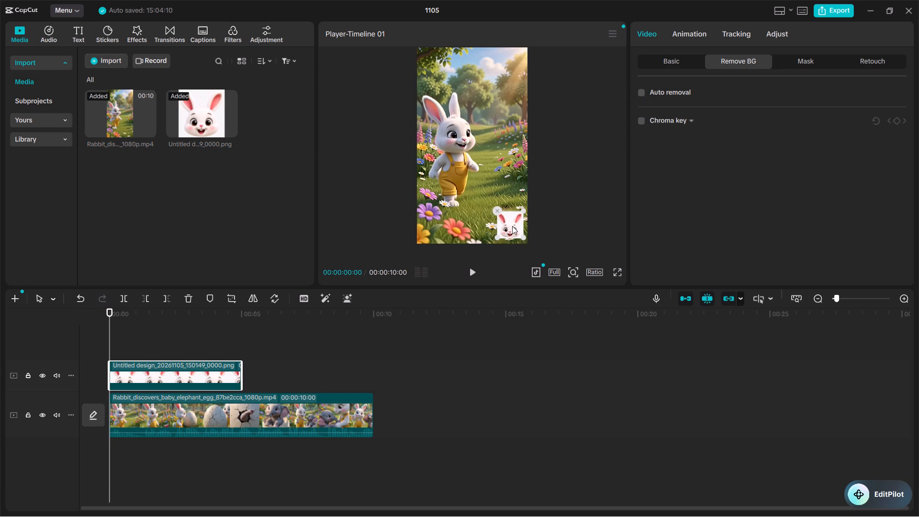
pyautogui.moveTo(512, 226); pyautogui.dragTo(513, 227)
pyautogui.click(513, 227)
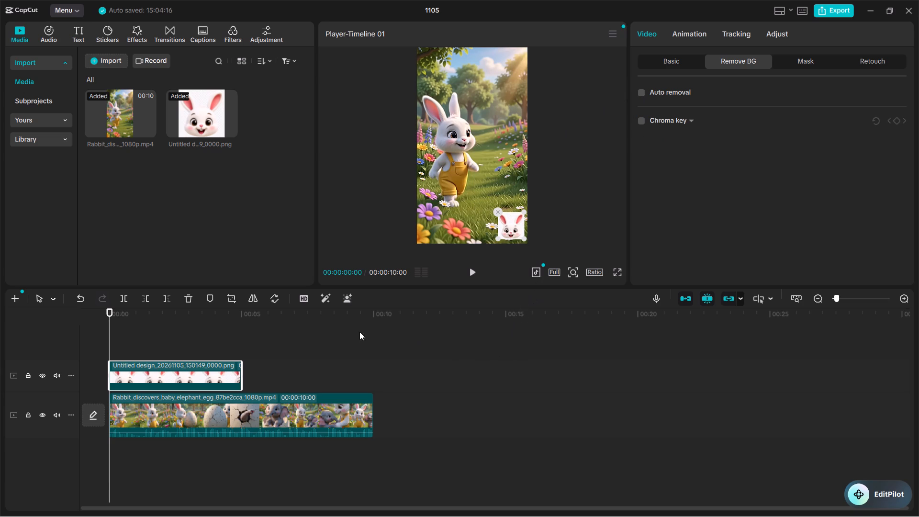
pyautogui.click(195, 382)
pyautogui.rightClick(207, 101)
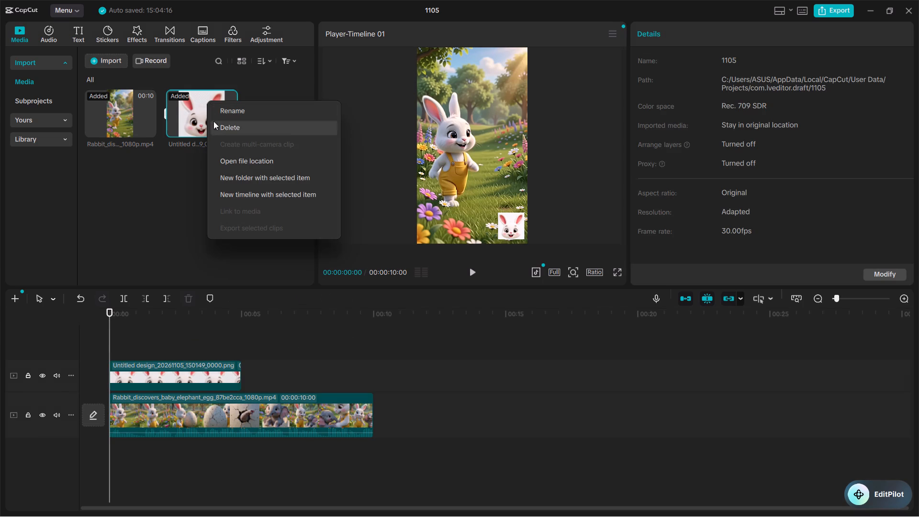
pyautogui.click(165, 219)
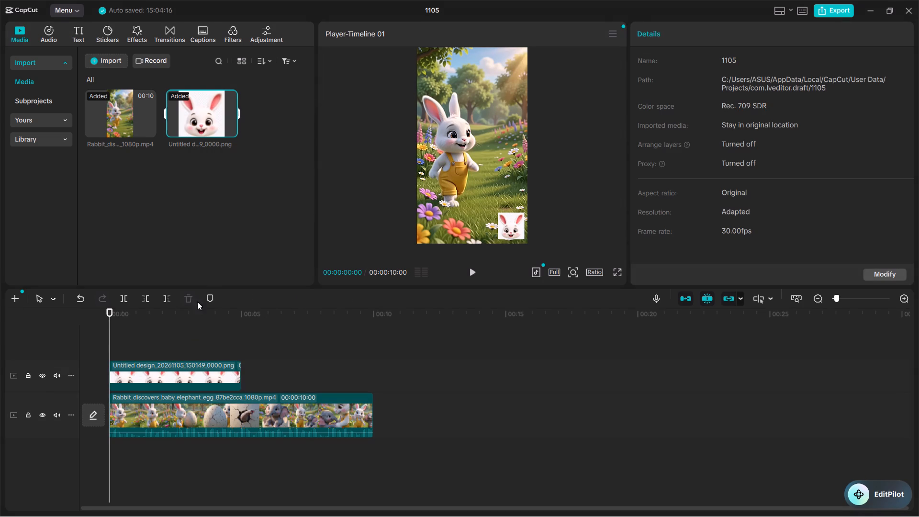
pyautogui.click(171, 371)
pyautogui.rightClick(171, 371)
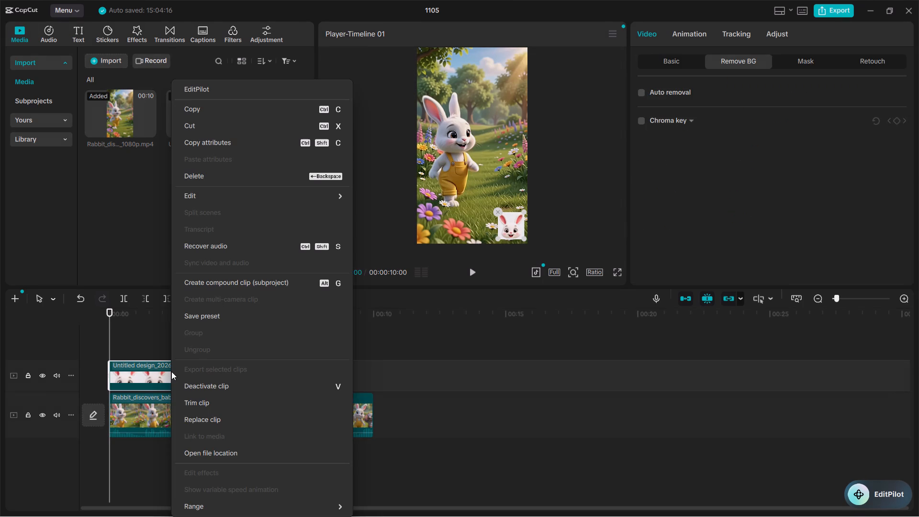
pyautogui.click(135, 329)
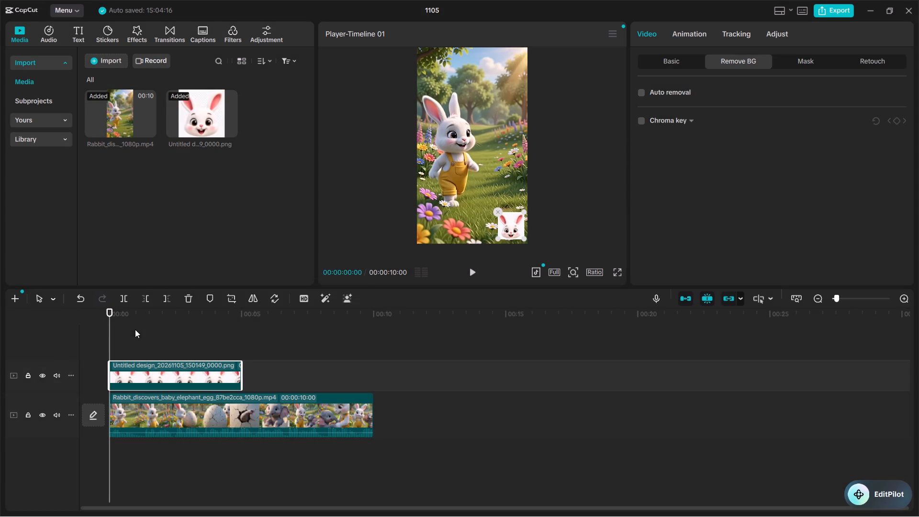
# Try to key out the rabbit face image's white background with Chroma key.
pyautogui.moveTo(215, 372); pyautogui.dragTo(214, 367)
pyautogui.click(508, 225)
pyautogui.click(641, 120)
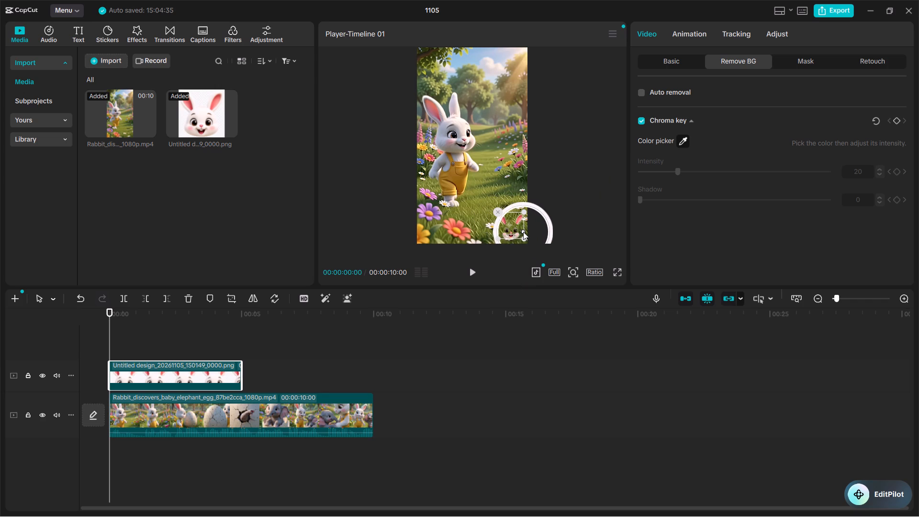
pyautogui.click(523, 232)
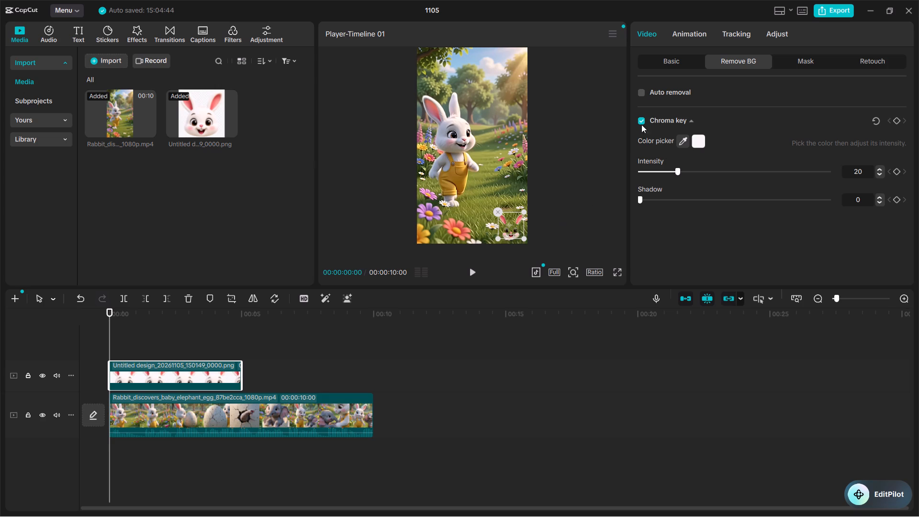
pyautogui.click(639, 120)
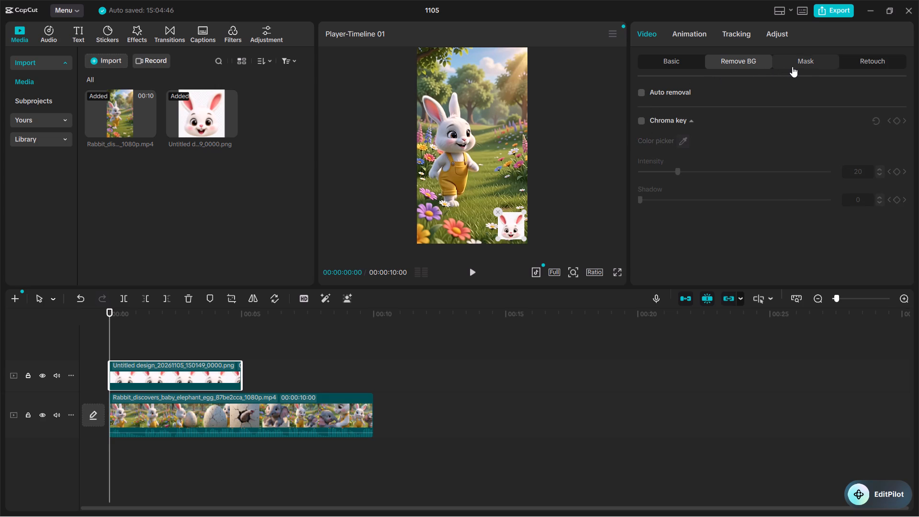
# Open the mask settings for the rabbit face image.
pyautogui.click(791, 67)
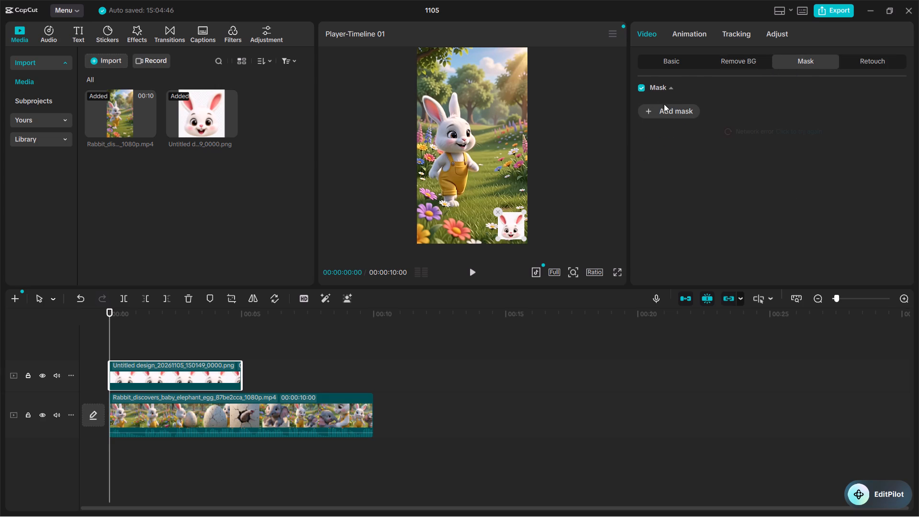
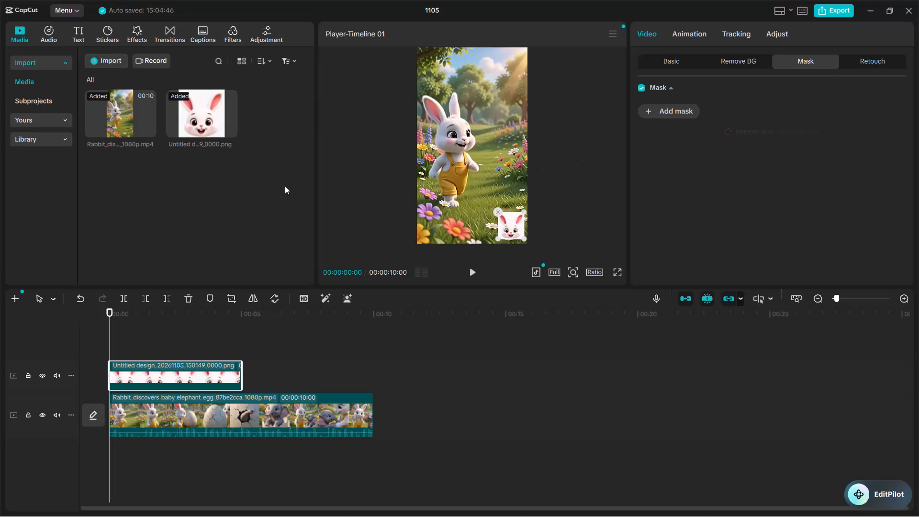
# Delete the rabbit face image clip from the timeline above the rabbit and baby elephant egg video.
pyautogui.click(183, 376)
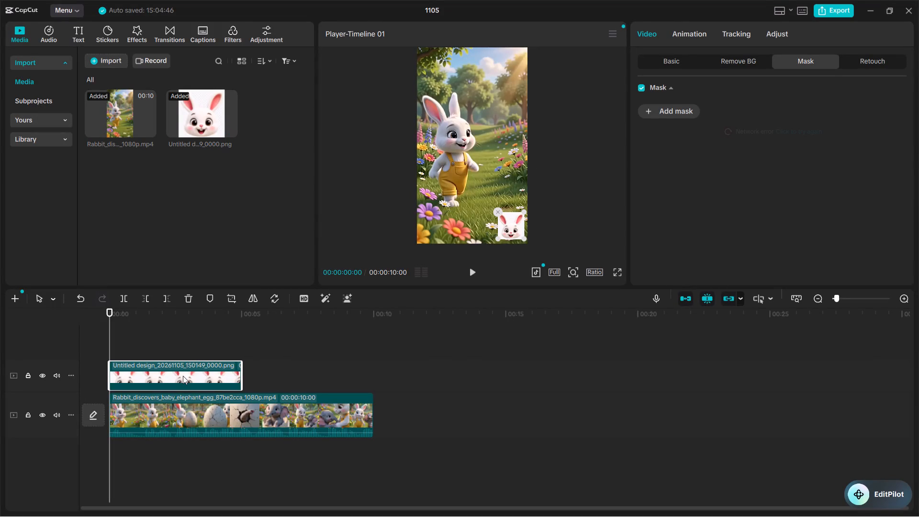
pyautogui.rightClick(183, 376)
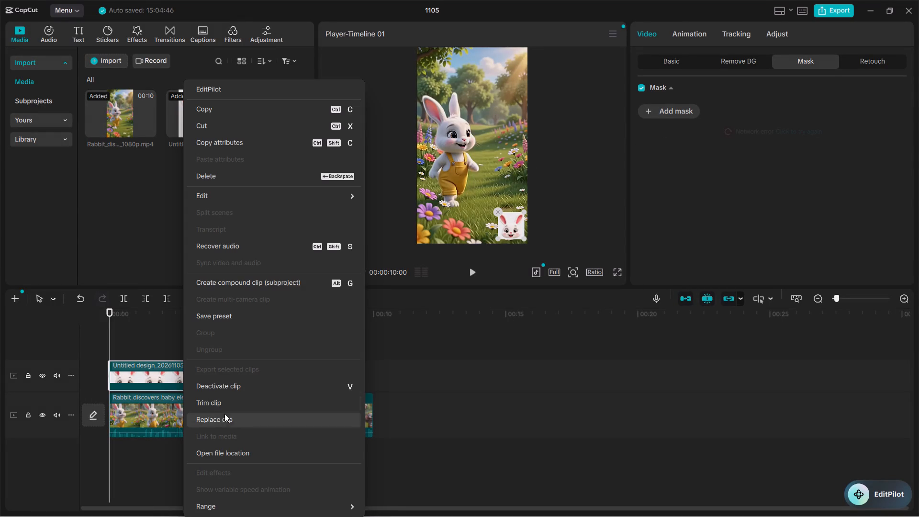
pyautogui.click(214, 180)
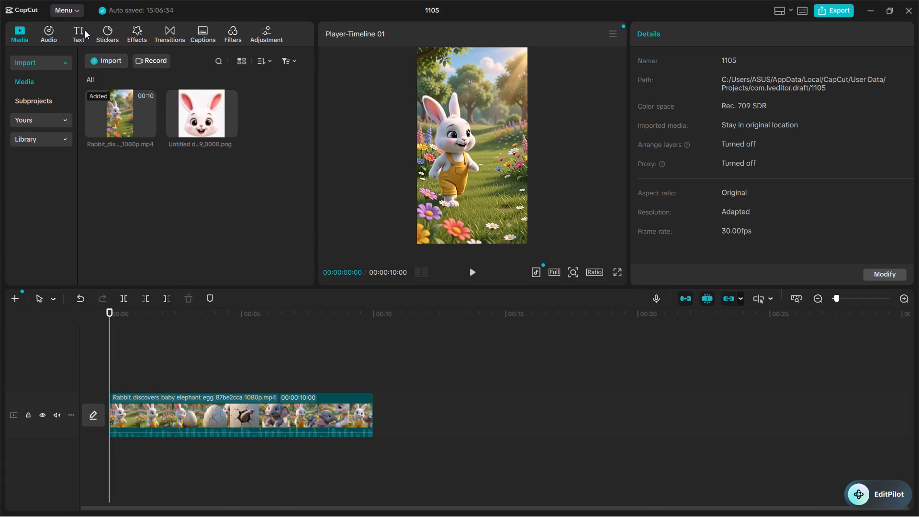
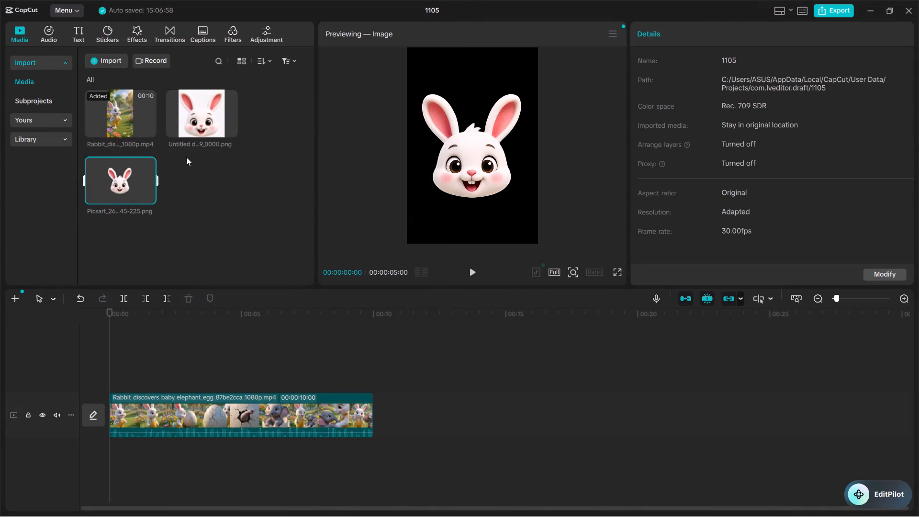
# Add the transparent Picsart rabbit face image on a track above the video, aligned with the video's start.
pyautogui.moveTo(116, 176); pyautogui.dragTo(116, 368)
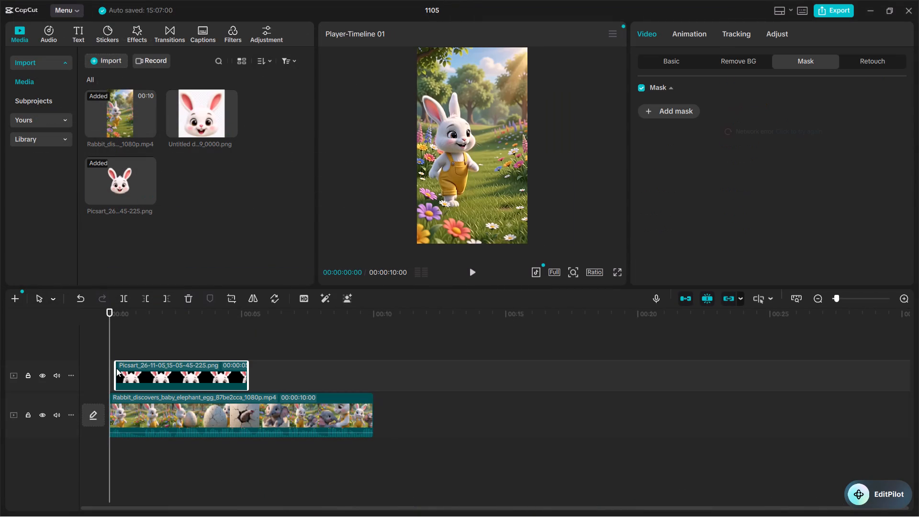
pyautogui.moveTo(342, 360); pyautogui.dragTo(294, 363)
pyautogui.click(158, 341)
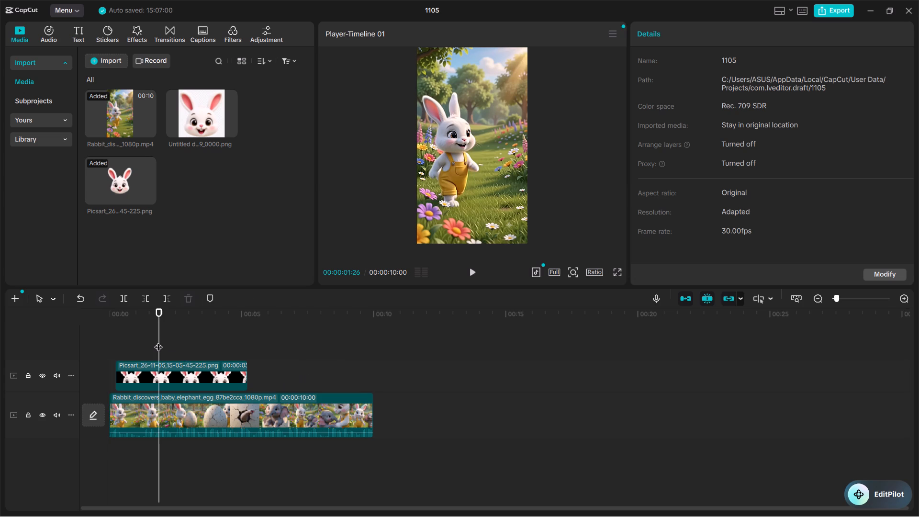
pyautogui.moveTo(146, 376); pyautogui.dragTo(77, 378)
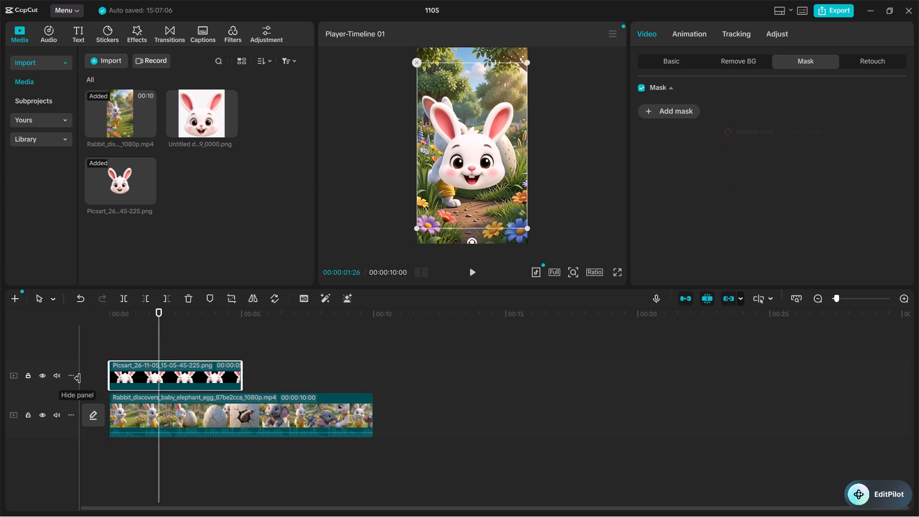
# Shrink the rabbit face overlay to a small logo and place it in the lower-right corner of the video frame.
pyautogui.moveTo(475, 186); pyautogui.dragTo(489, 202)
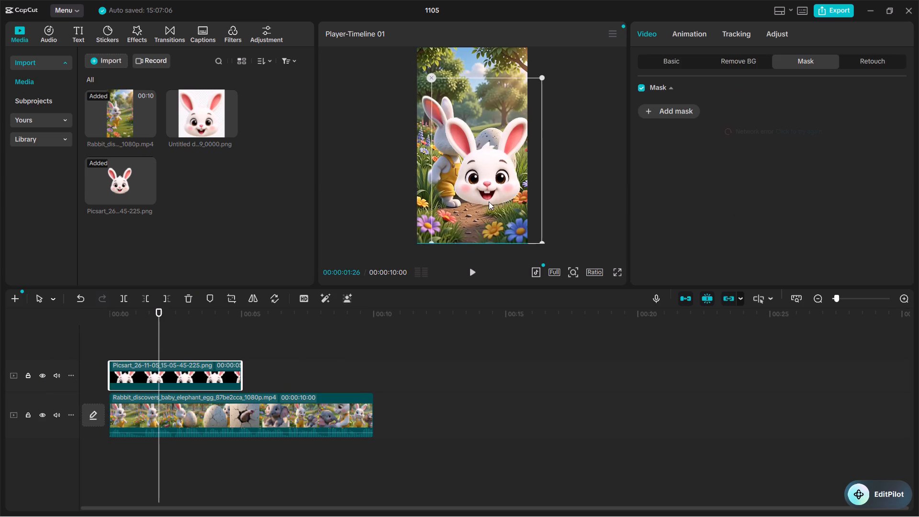
pyautogui.moveTo(489, 202); pyautogui.dragTo(484, 195)
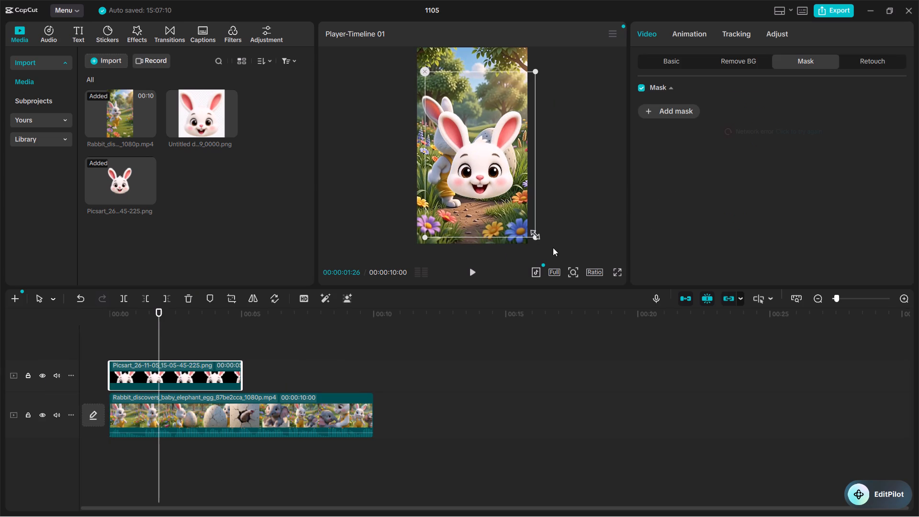
pyautogui.moveTo(533, 234); pyautogui.dragTo(474, 168)
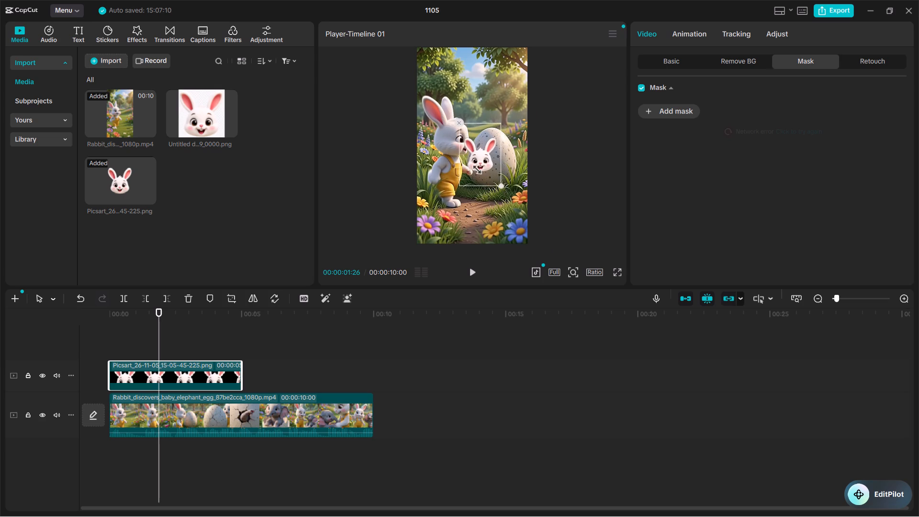
pyautogui.moveTo(474, 168); pyautogui.dragTo(468, 156)
pyautogui.moveTo(483, 159); pyautogui.dragTo(510, 219)
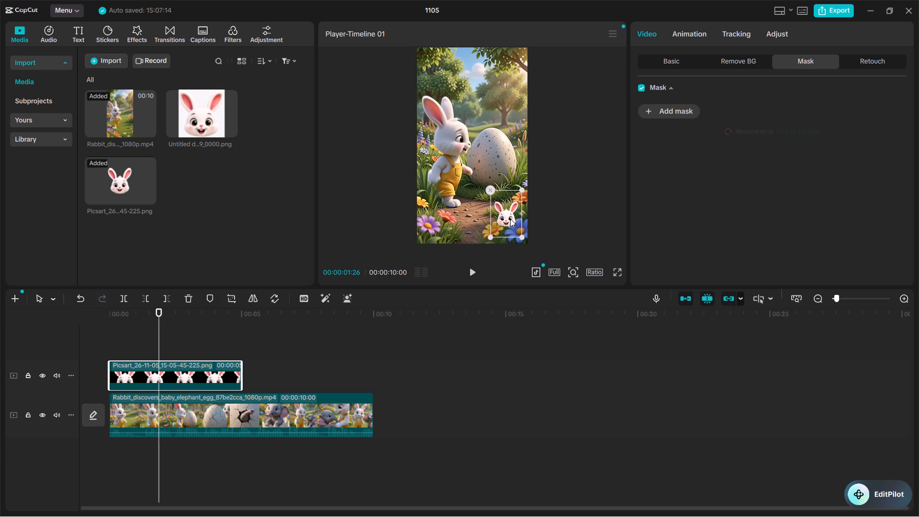
pyautogui.moveTo(510, 219); pyautogui.dragTo(512, 225)
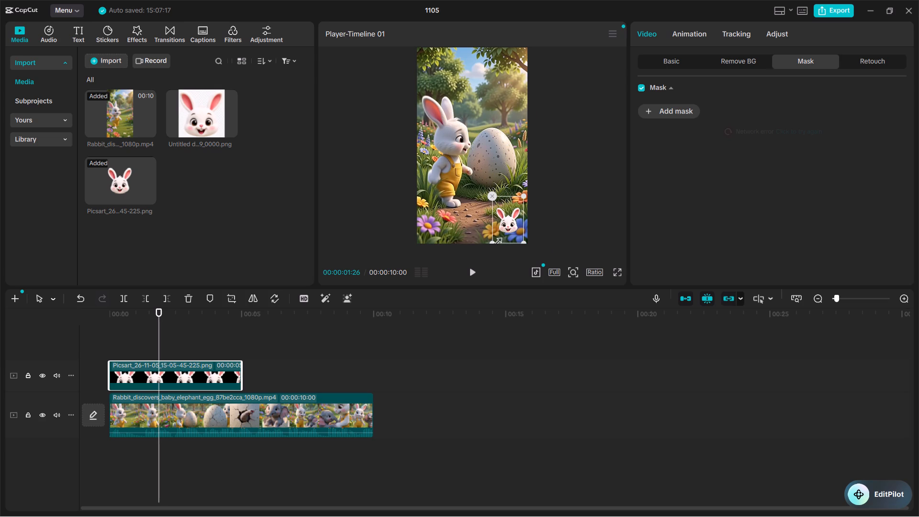
pyautogui.moveTo(490, 239); pyautogui.dragTo(493, 231)
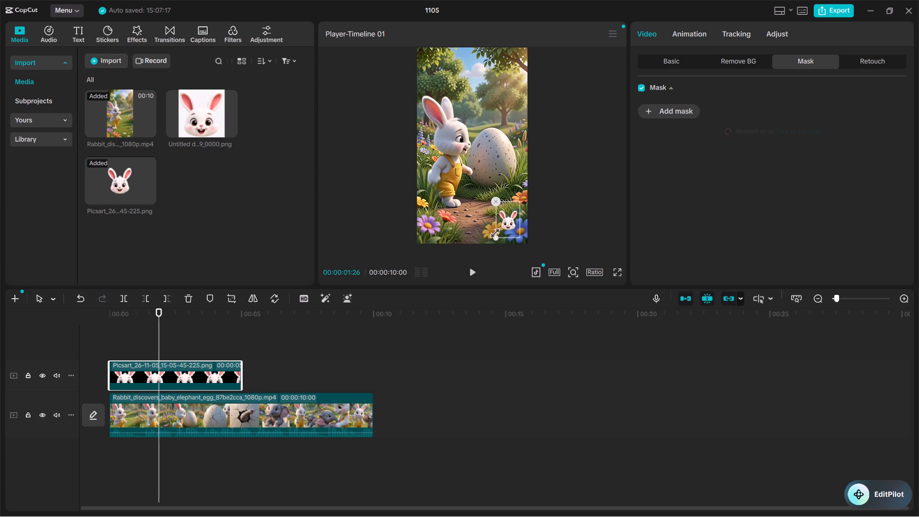
pyautogui.moveTo(493, 231); pyautogui.dragTo(493, 232)
pyautogui.moveTo(505, 219); pyautogui.dragTo(505, 225)
pyautogui.click(424, 238)
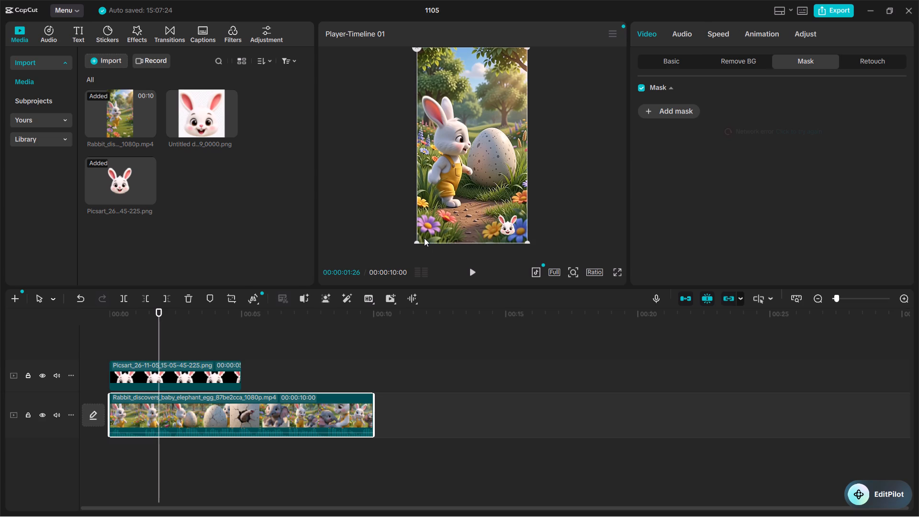
# Extend the rabbit face logo clip to 10 seconds so it ends together with the video clip.
pyautogui.moveTo(240, 377); pyautogui.dragTo(371, 379)
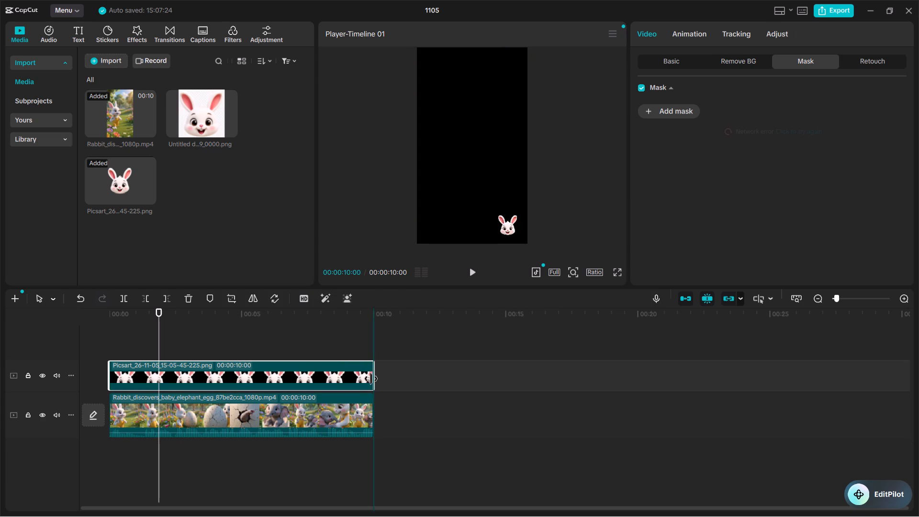
pyautogui.moveTo(371, 379); pyautogui.dragTo(372, 379)
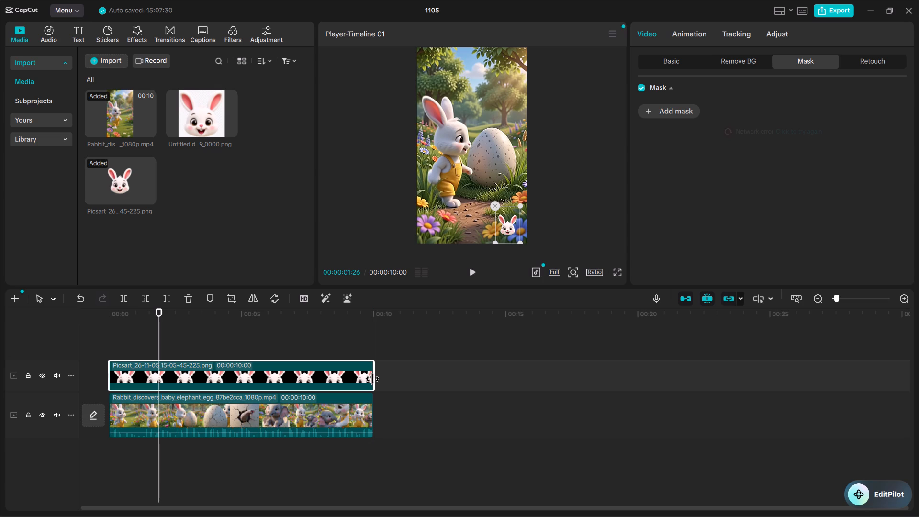
pyautogui.click(432, 315)
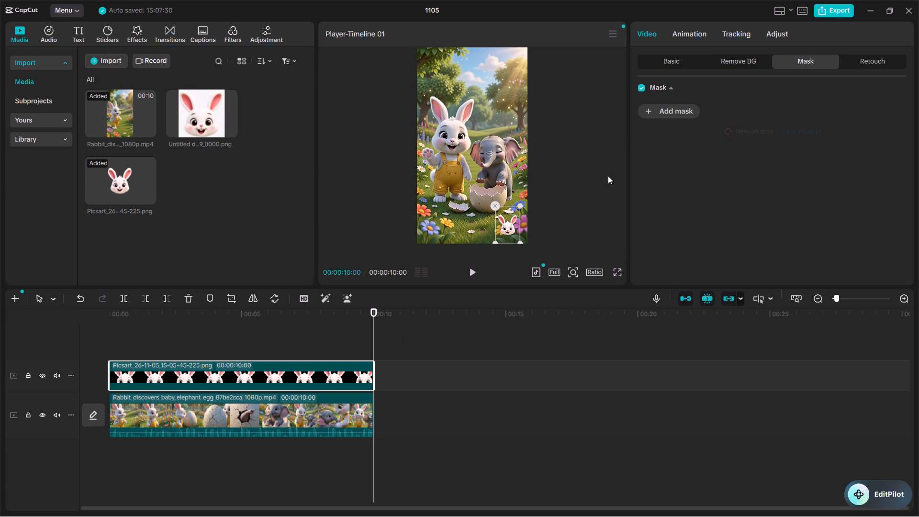
# Export the video at 4K resolution, dismissing the account sign-in and starting the export again.
pyautogui.click(829, 13)
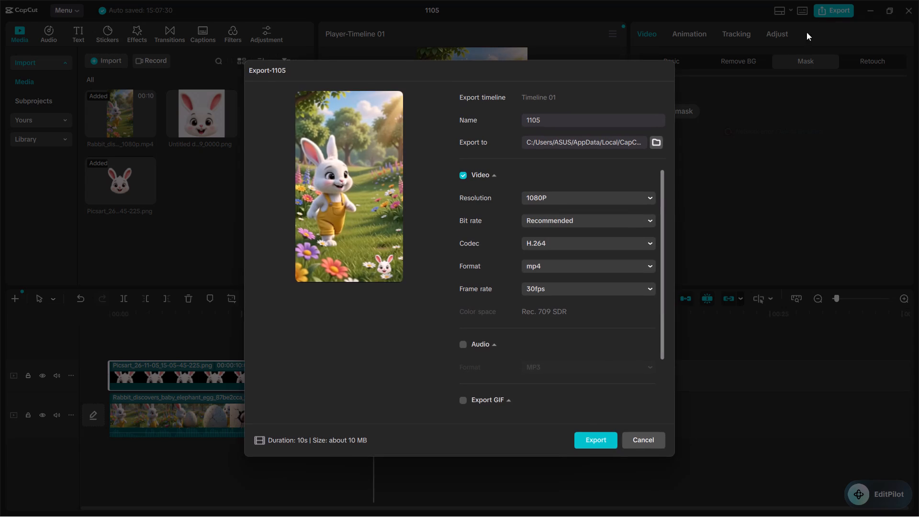
pyautogui.click(576, 194)
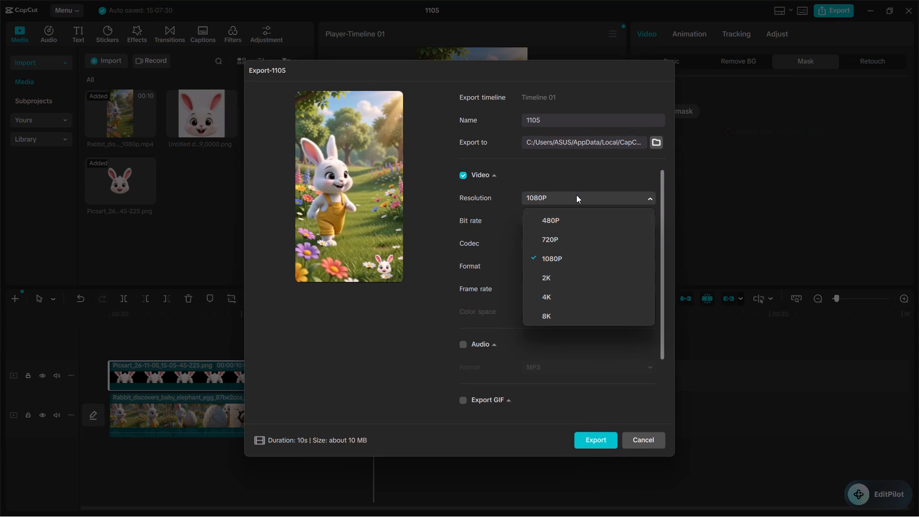
pyautogui.click(560, 291)
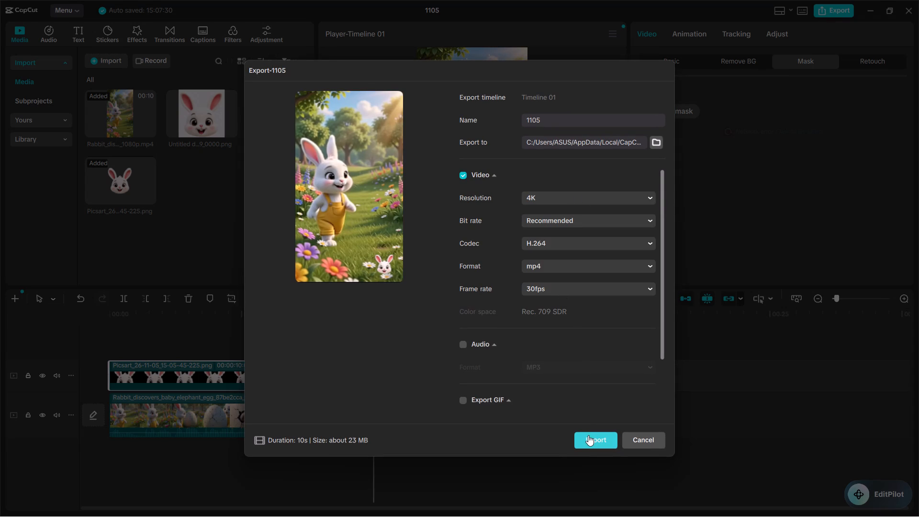
pyautogui.click(588, 435)
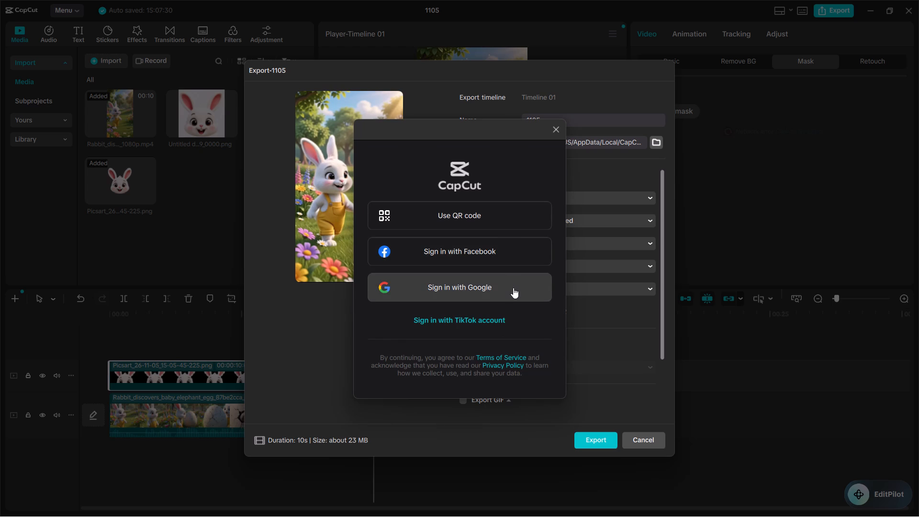
pyautogui.click(553, 127)
pyautogui.click(592, 434)
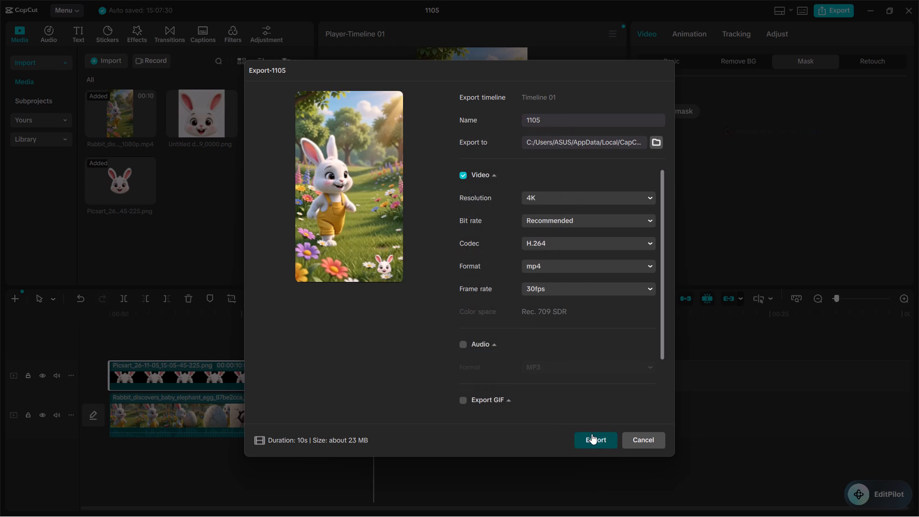
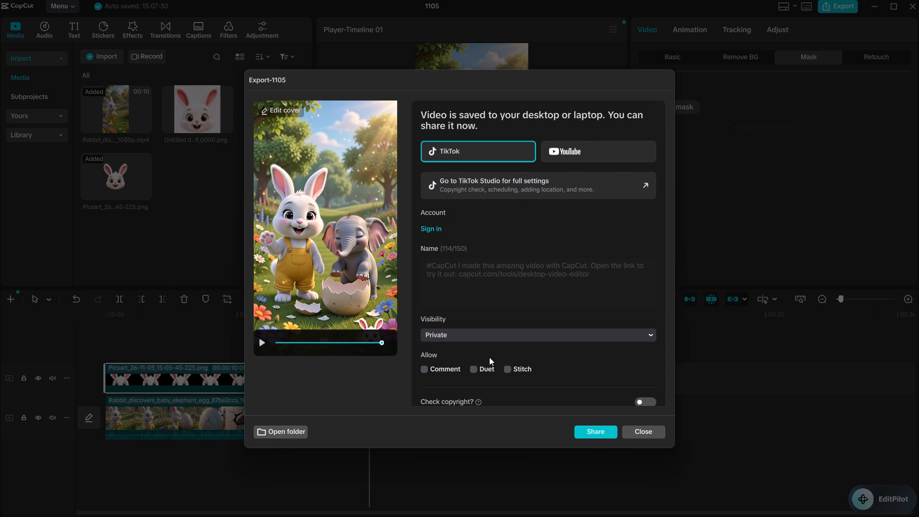
# Close the finished export window without sharing the video and return to the editing timeline.
pyautogui.click(635, 427)
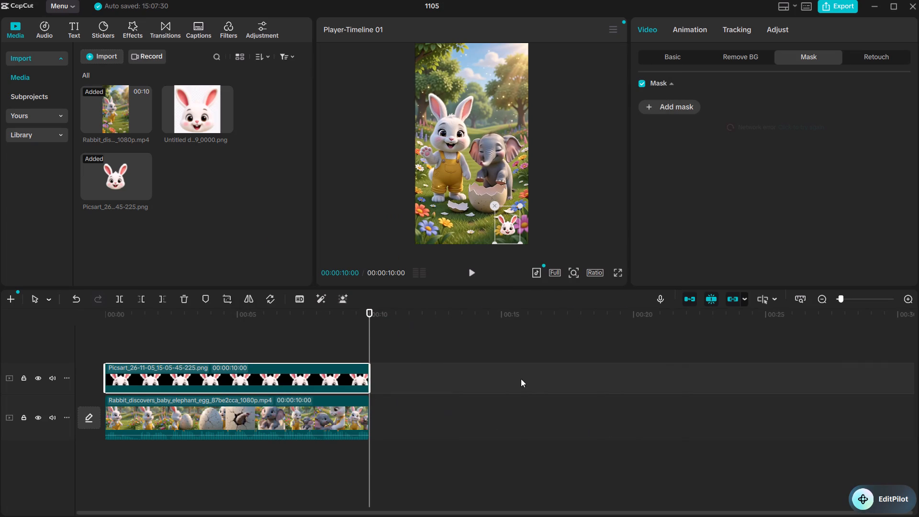
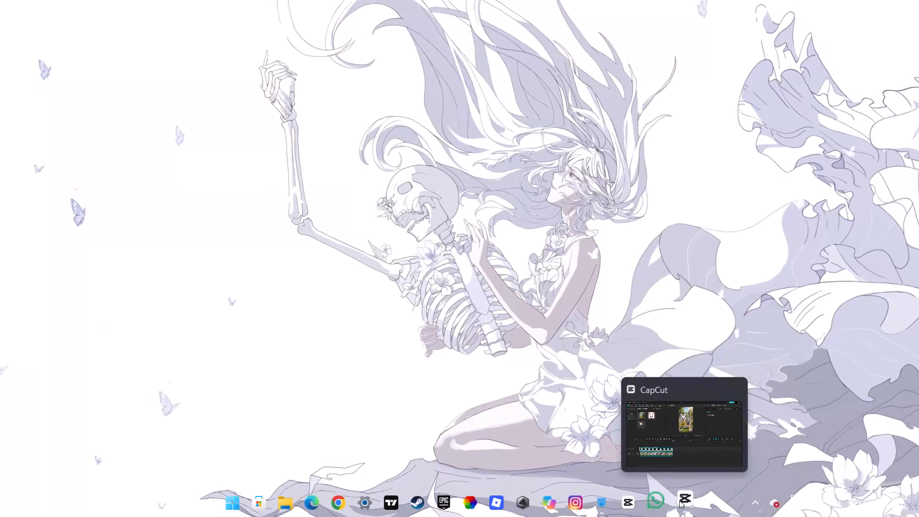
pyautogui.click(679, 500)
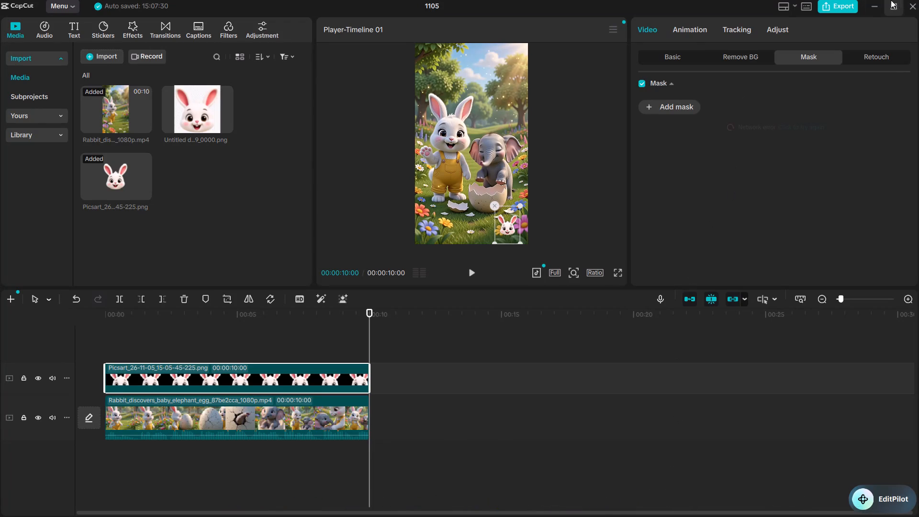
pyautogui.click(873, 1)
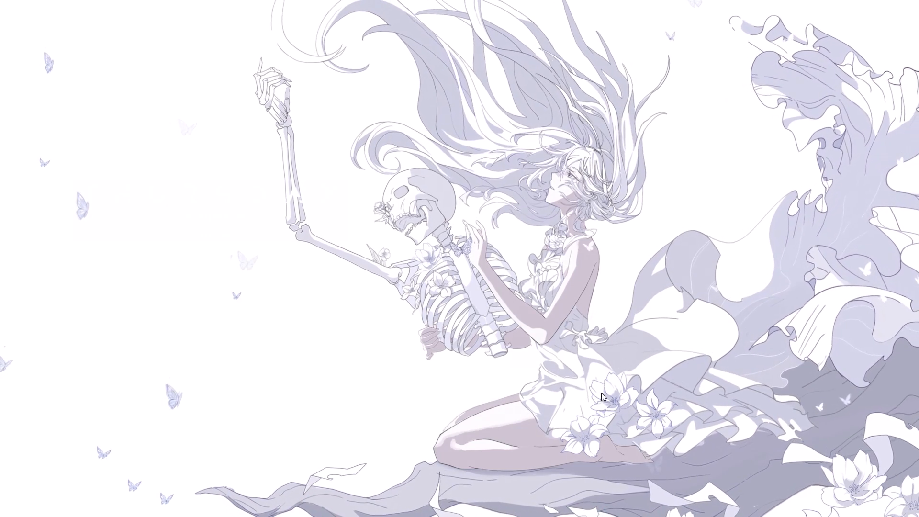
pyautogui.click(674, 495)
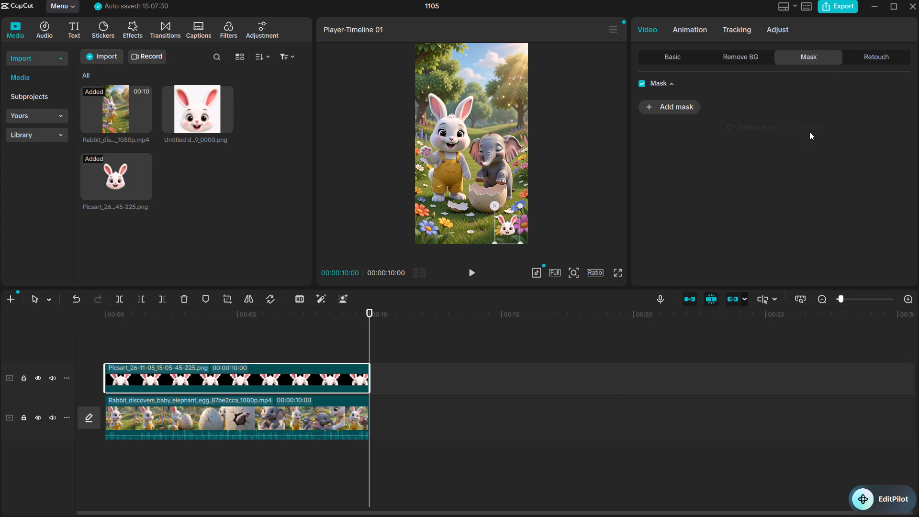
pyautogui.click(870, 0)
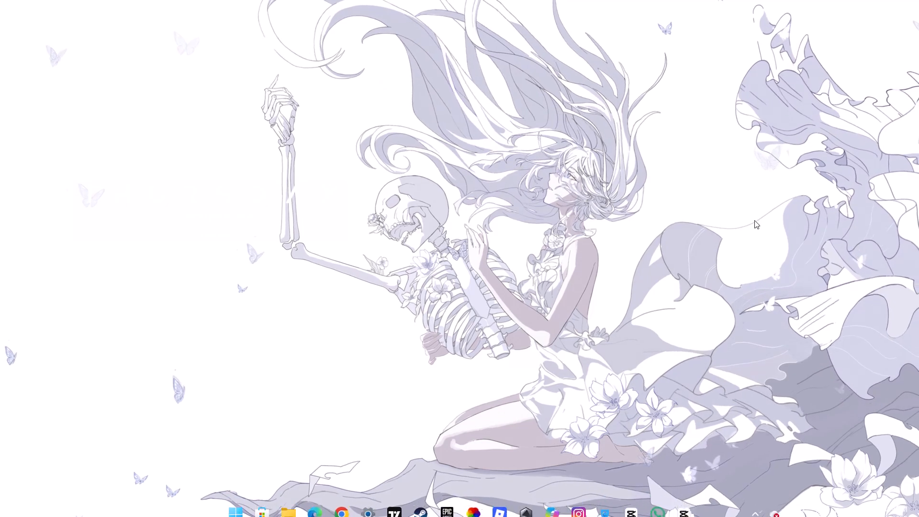
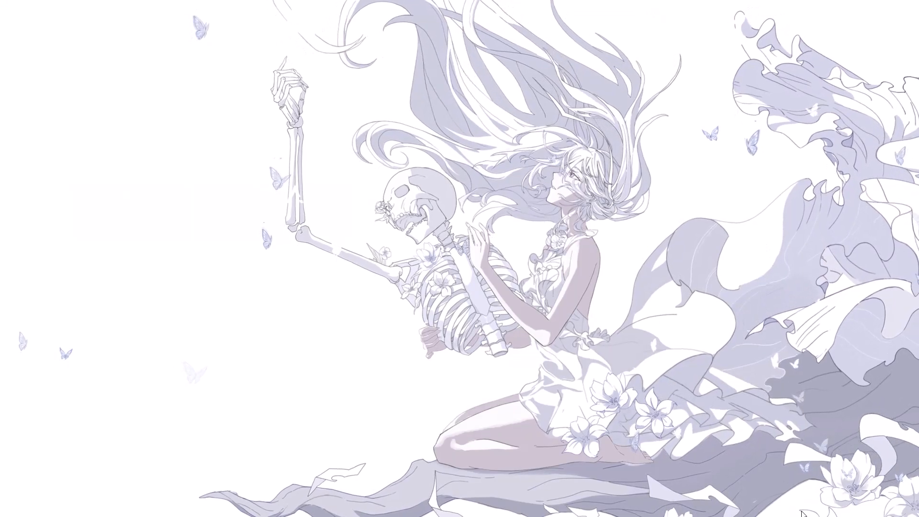
# Check the Downloads folder for the exported video and close the folder window.
pyautogui.click(416, 214)
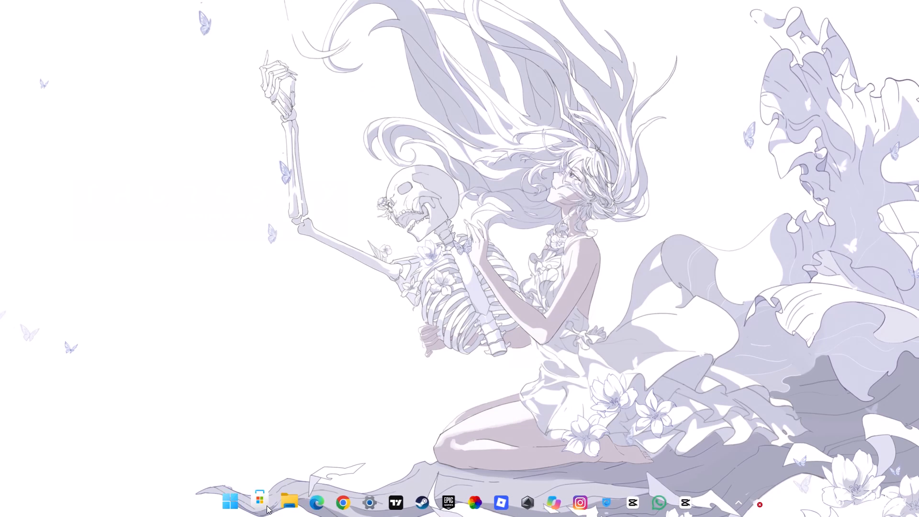
pyautogui.click(292, 496)
pyautogui.click(283, 507)
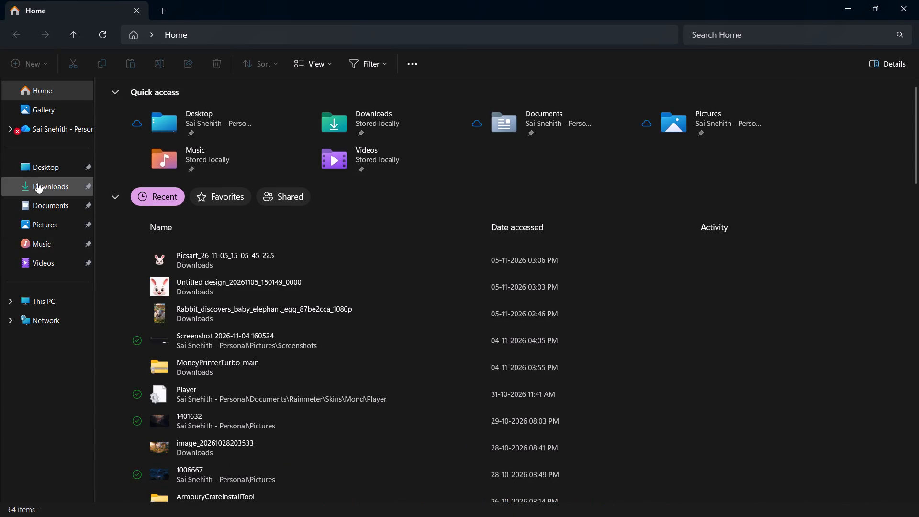
pyautogui.click(37, 183)
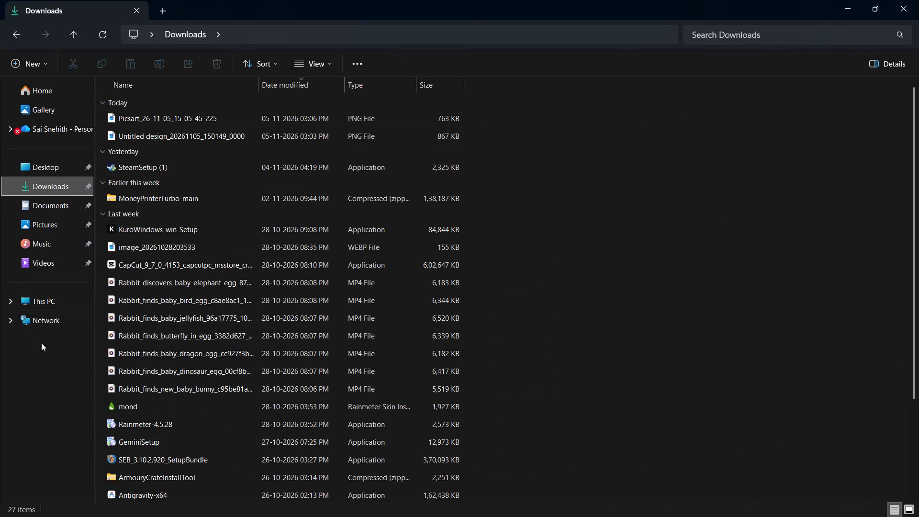
pyautogui.hscroll(1, 782, 0)
pyautogui.click(918, 0)
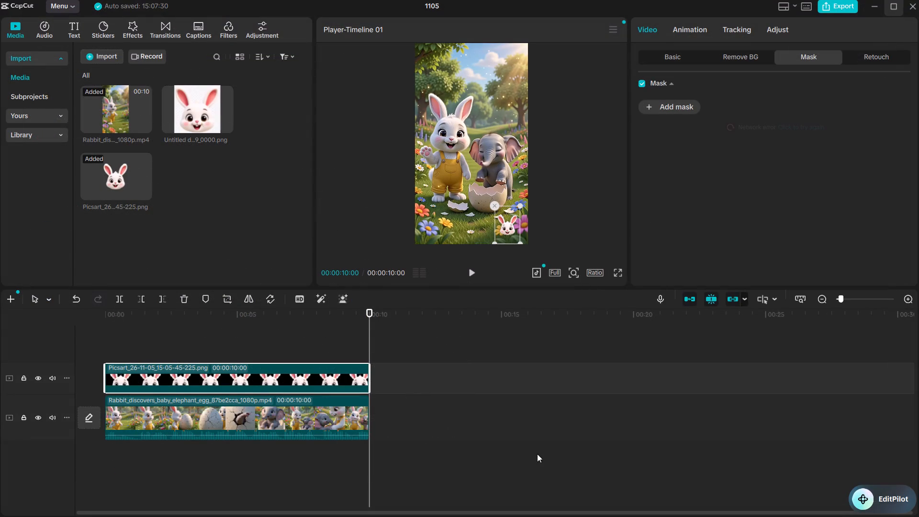
# Export the project again as 1105(1), a 4K H.264 mp4 at 30fps.
pyautogui.click(834, 8)
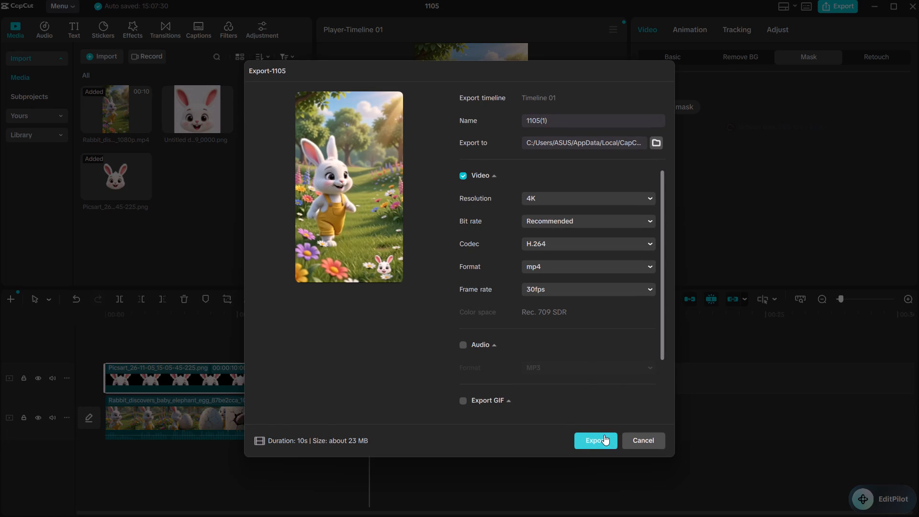
pyautogui.click(604, 435)
pyautogui.click(489, 353)
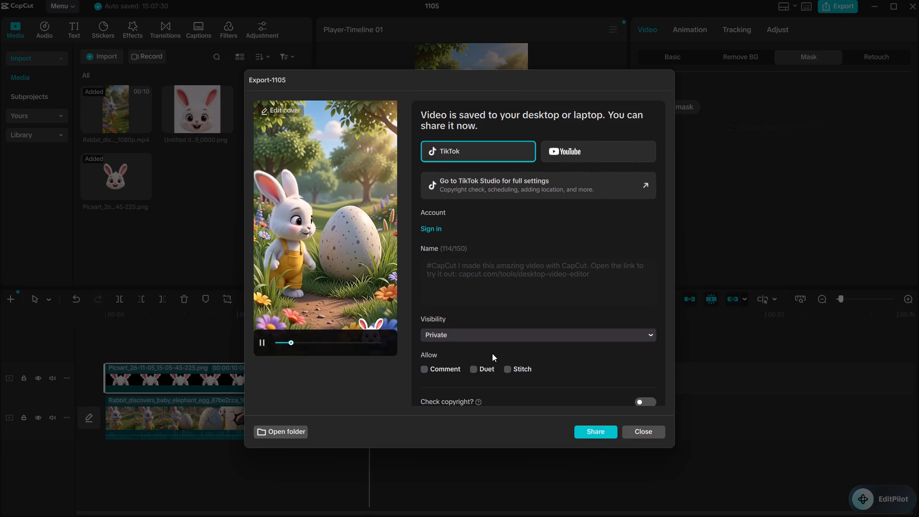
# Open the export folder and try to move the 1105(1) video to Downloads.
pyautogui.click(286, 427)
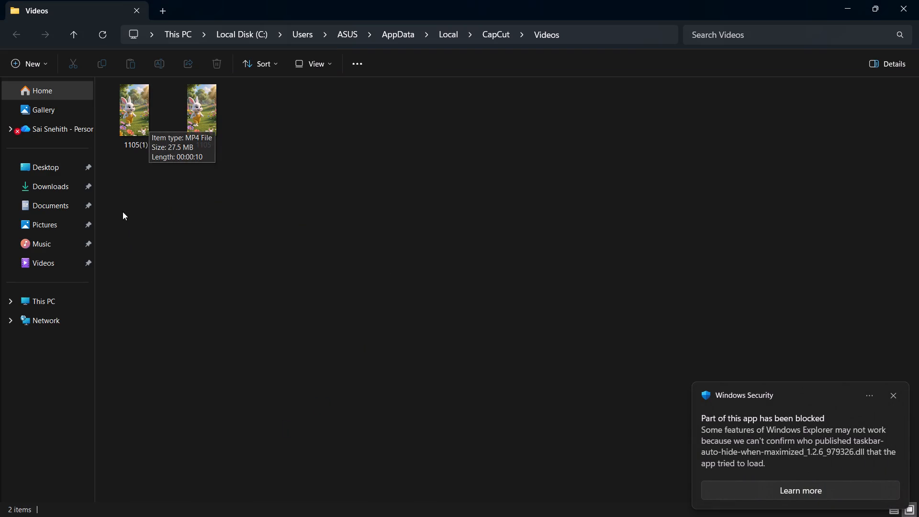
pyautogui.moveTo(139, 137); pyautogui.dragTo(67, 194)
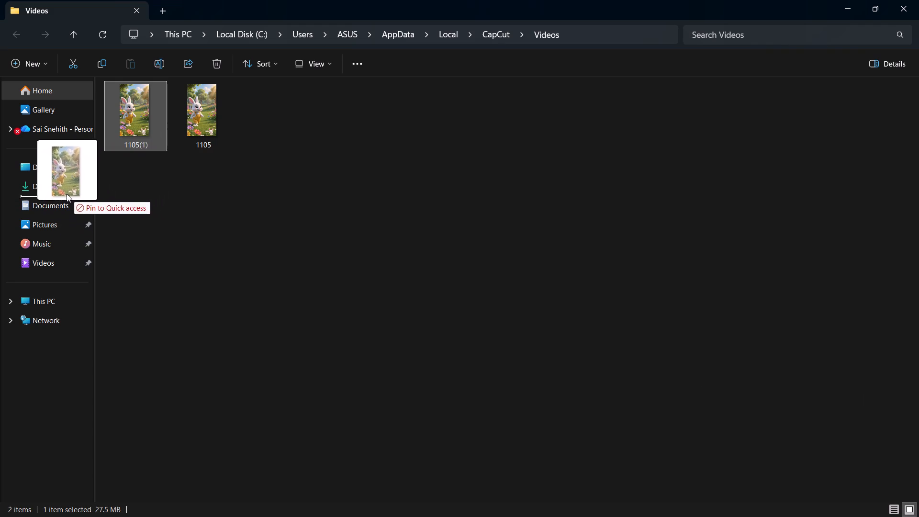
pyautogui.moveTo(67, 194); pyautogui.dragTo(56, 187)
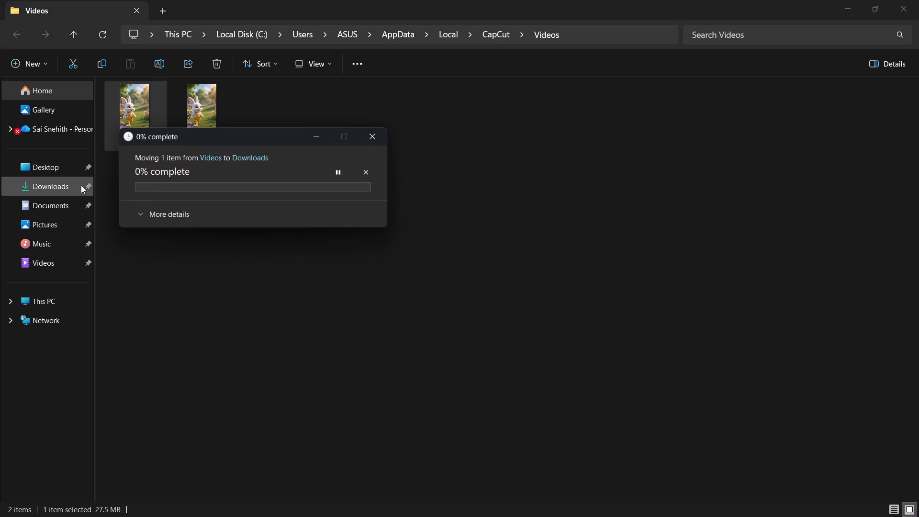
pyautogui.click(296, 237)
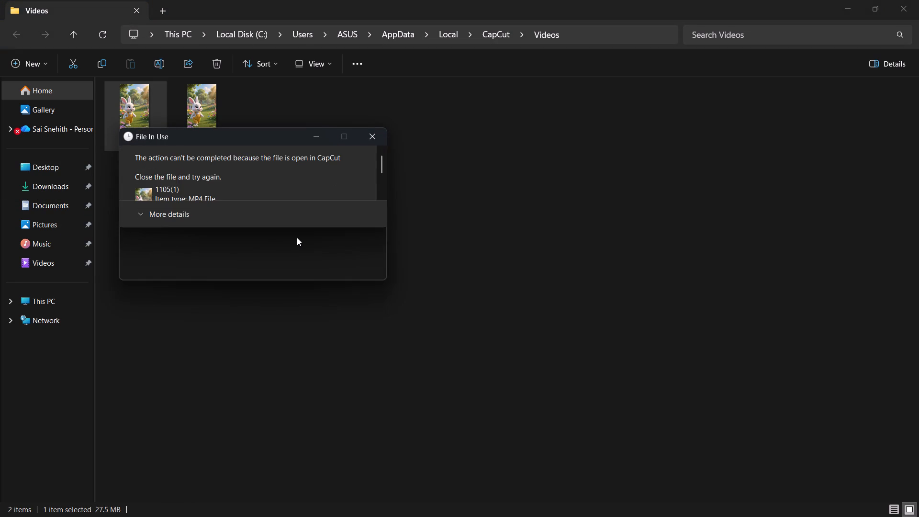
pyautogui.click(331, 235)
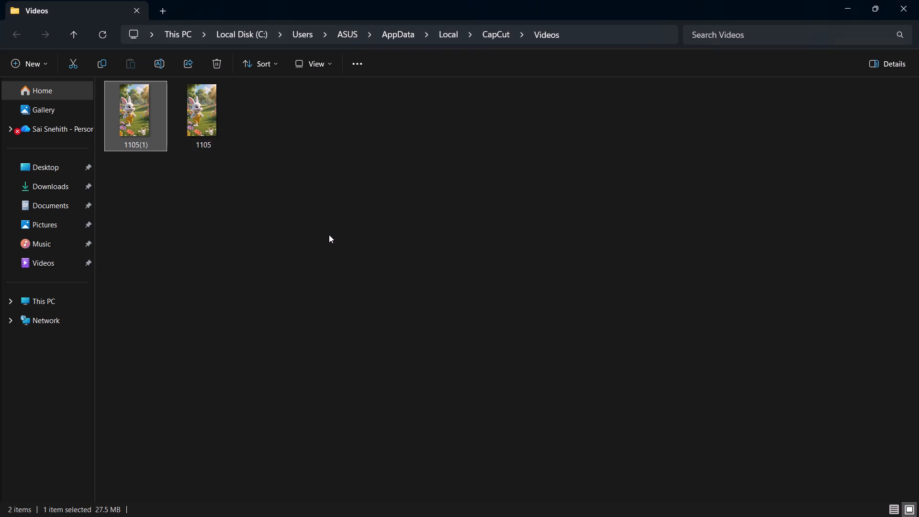
# Look through the Downloads, Videos, Captures and Desktop folders for the exported video, and close the folder window.
pyautogui.moveTo(184, 124); pyautogui.dragTo(187, 169)
pyautogui.click(88, 187)
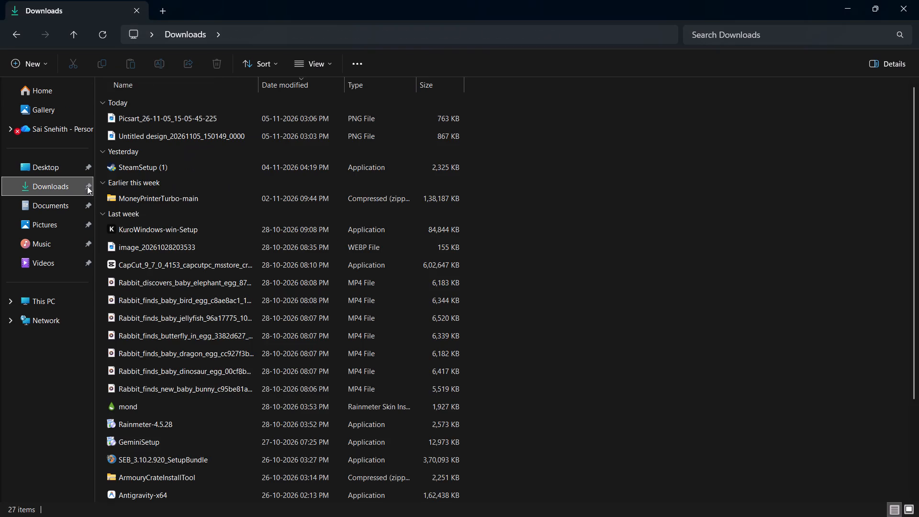
pyautogui.click(46, 98)
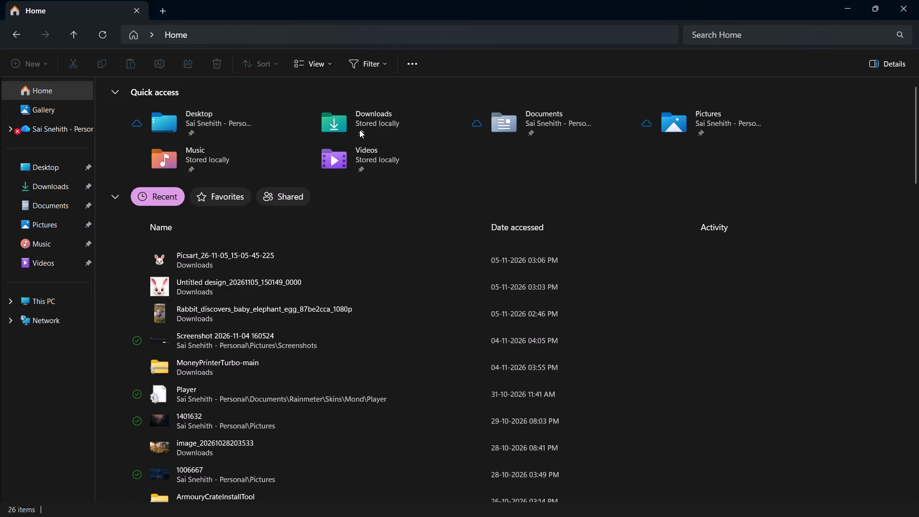
pyautogui.doubleClick(371, 161)
pyautogui.doubleClick(373, 163)
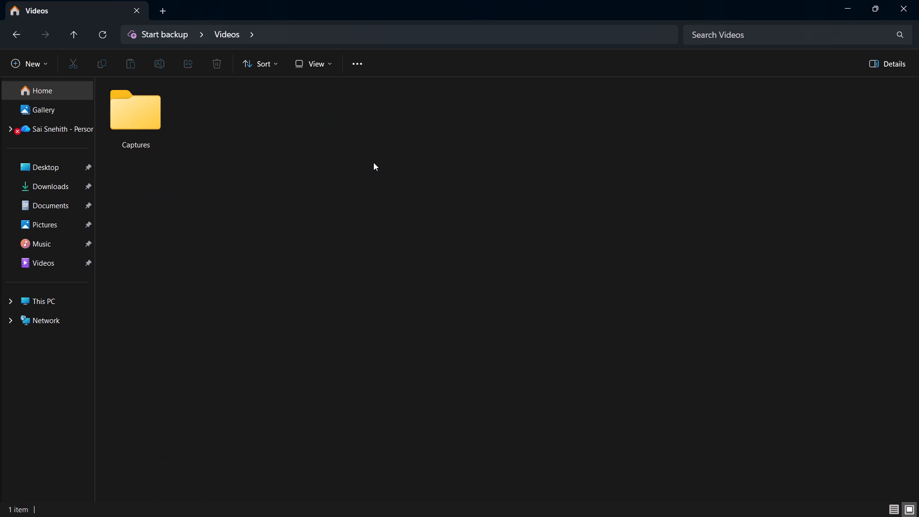
pyautogui.doubleClick(154, 100)
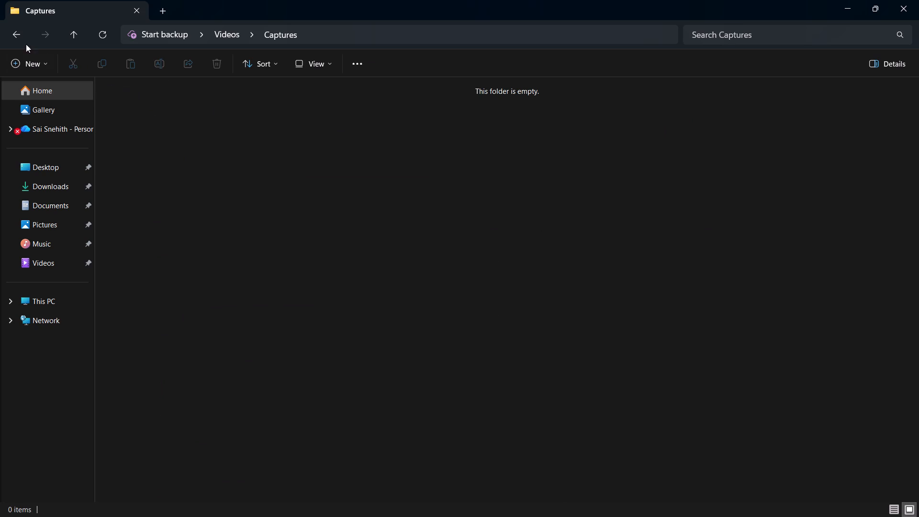
pyautogui.doubleClick(9, 29)
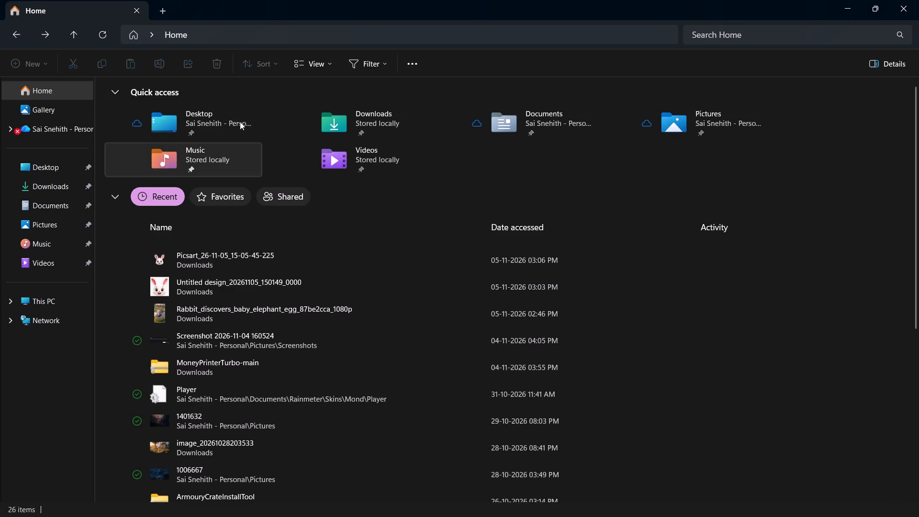
pyautogui.doubleClick(230, 112)
pyautogui.doubleClick(251, 119)
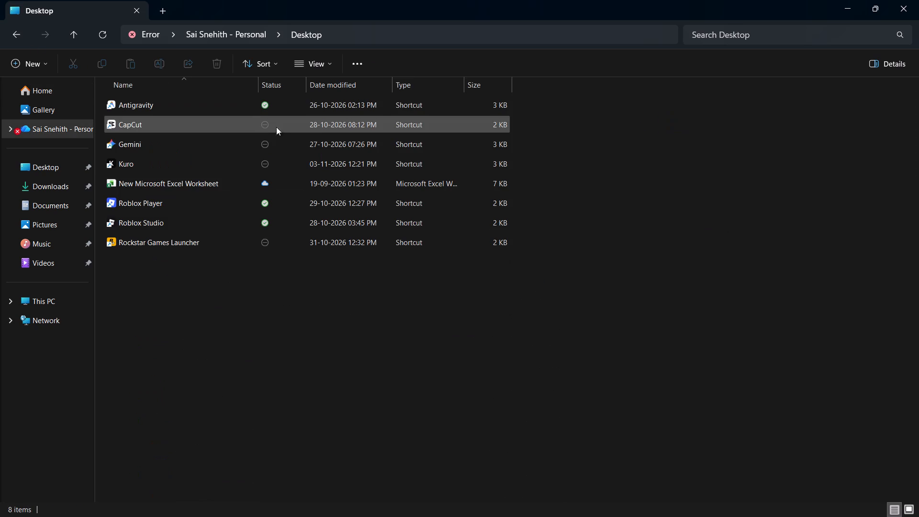
pyautogui.click(15, 33)
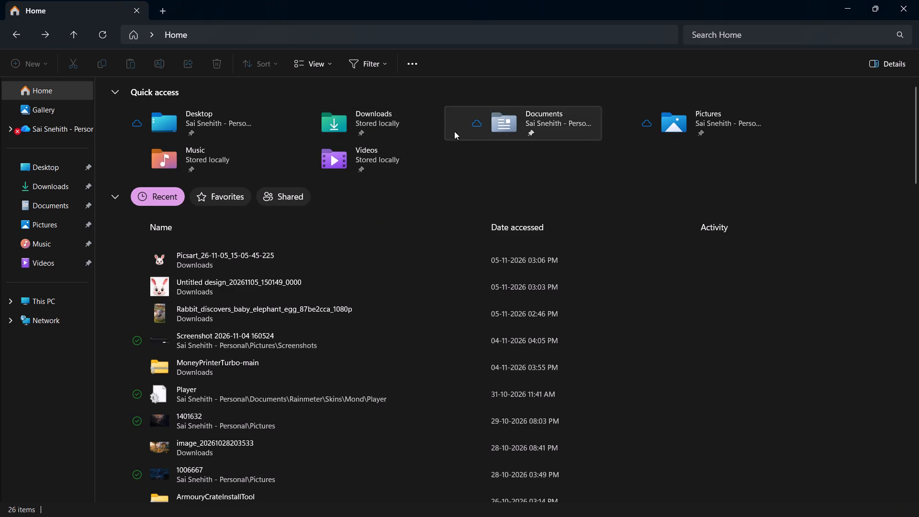
pyautogui.doubleClick(411, 119)
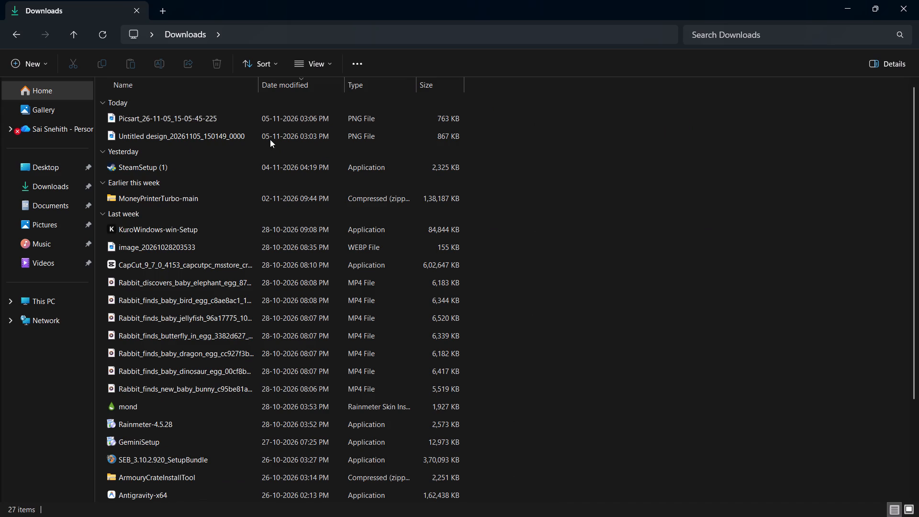
pyautogui.click(84, 54)
pyautogui.doubleClick(56, 94)
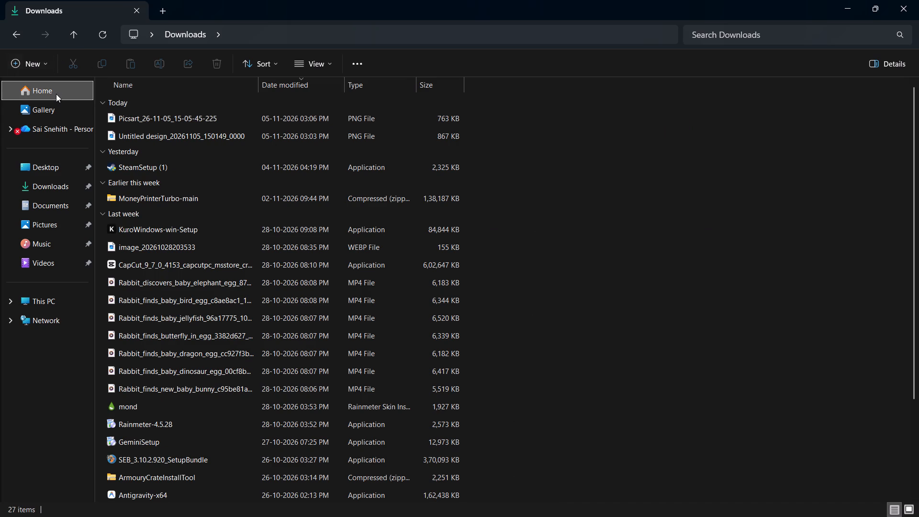
pyautogui.click(917, 0)
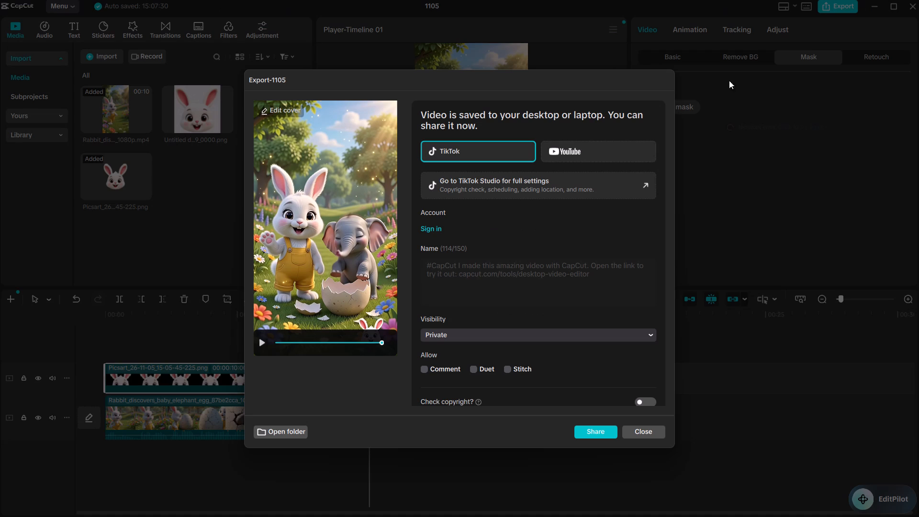
# Reopen the folder containing the exported videos from the finished export.
pyautogui.click(283, 436)
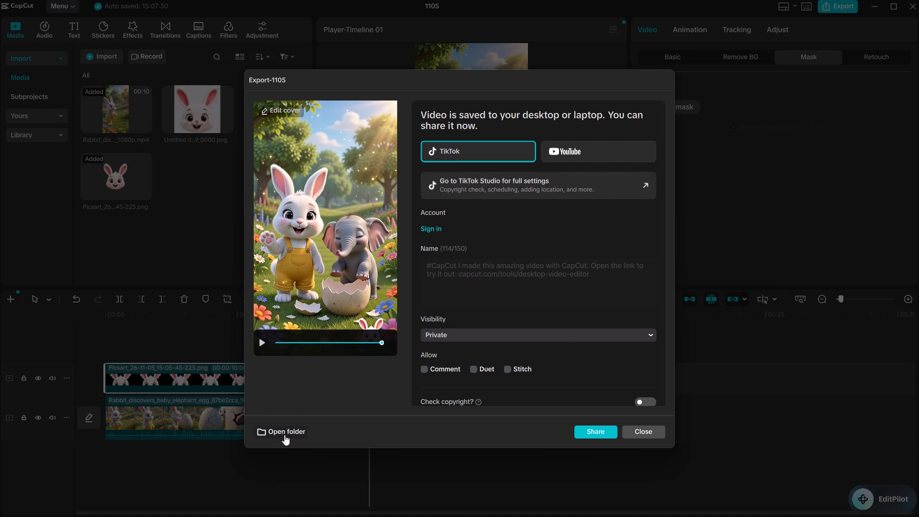
pyautogui.click(285, 433)
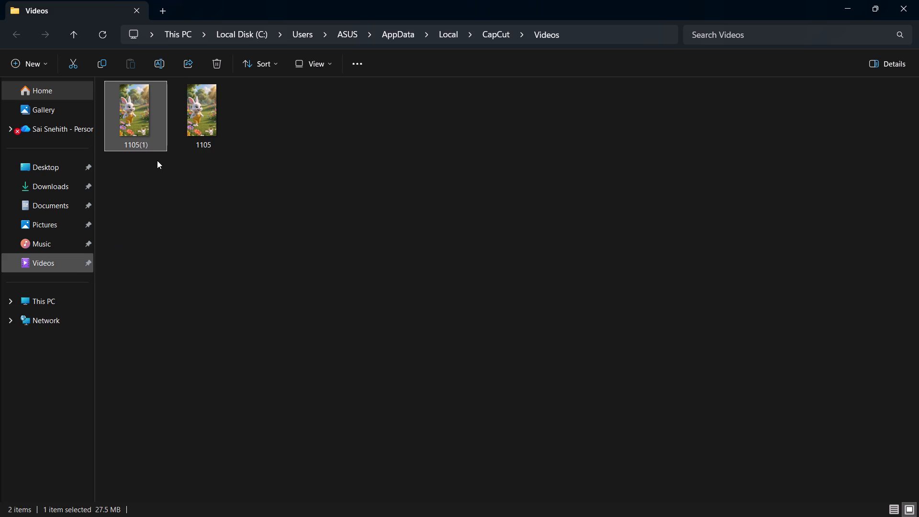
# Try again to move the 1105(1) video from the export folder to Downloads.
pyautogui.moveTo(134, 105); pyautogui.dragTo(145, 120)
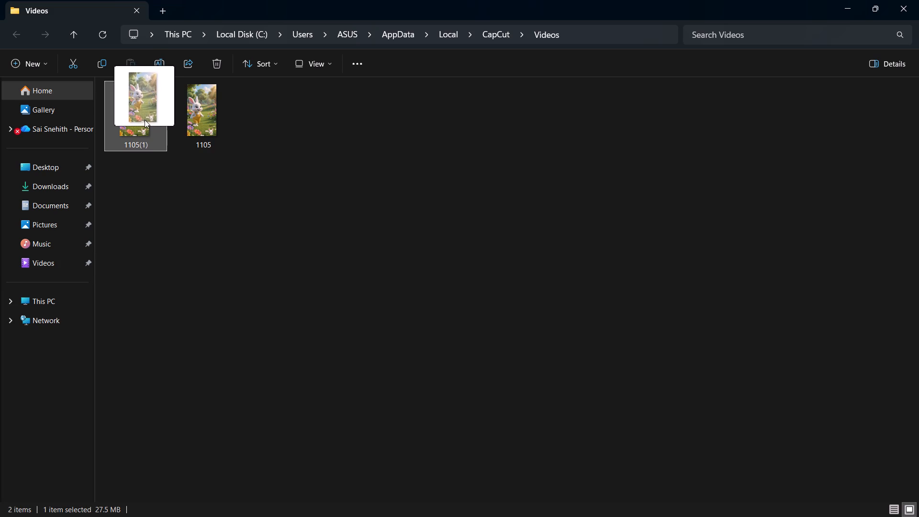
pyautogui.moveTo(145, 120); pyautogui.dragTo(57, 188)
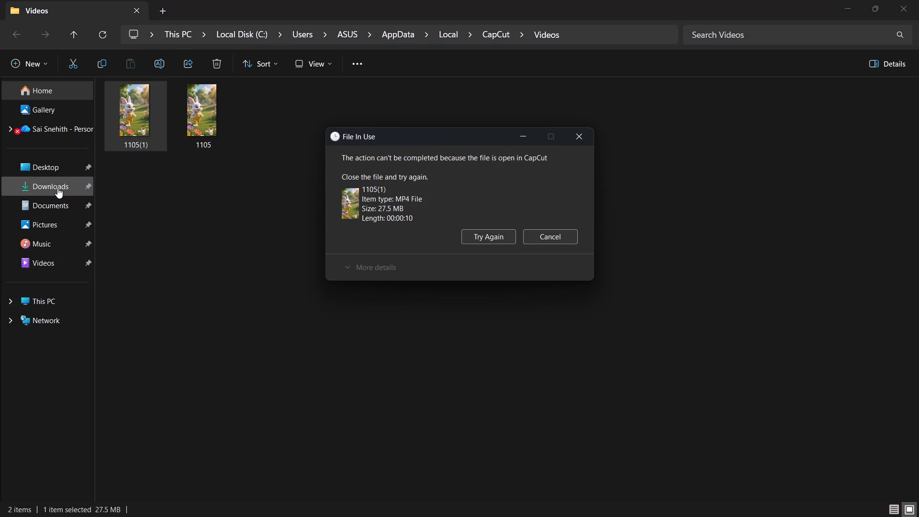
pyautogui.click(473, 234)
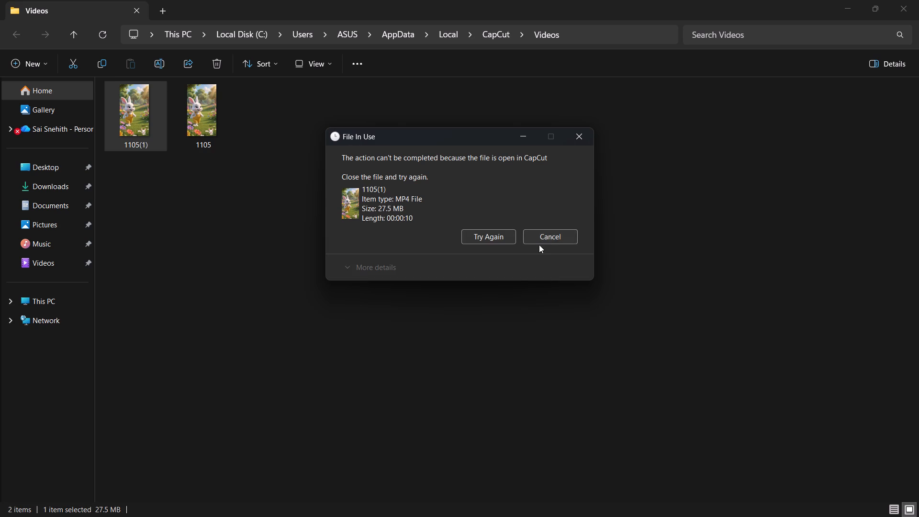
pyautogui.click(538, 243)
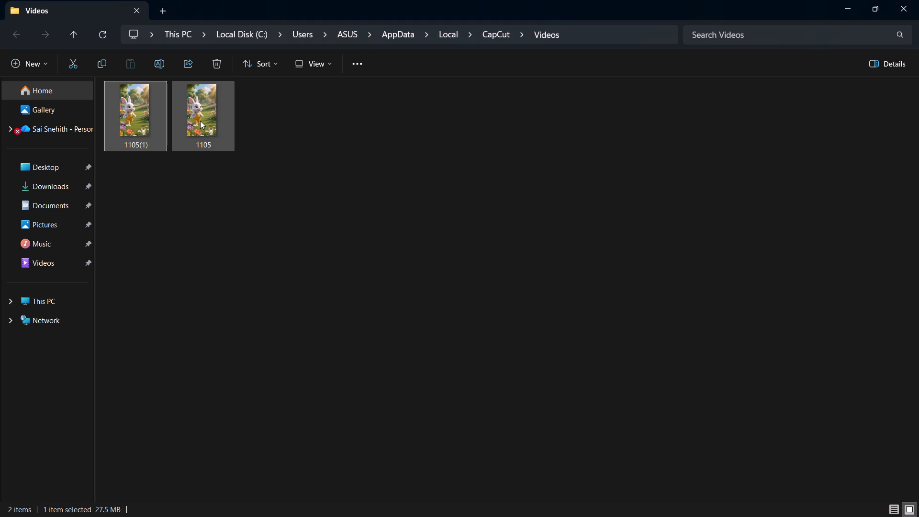
# Move the 1105 video from the export folder to Downloads, check it there and close the Downloads window.
pyautogui.moveTo(200, 120); pyautogui.dragTo(72, 186)
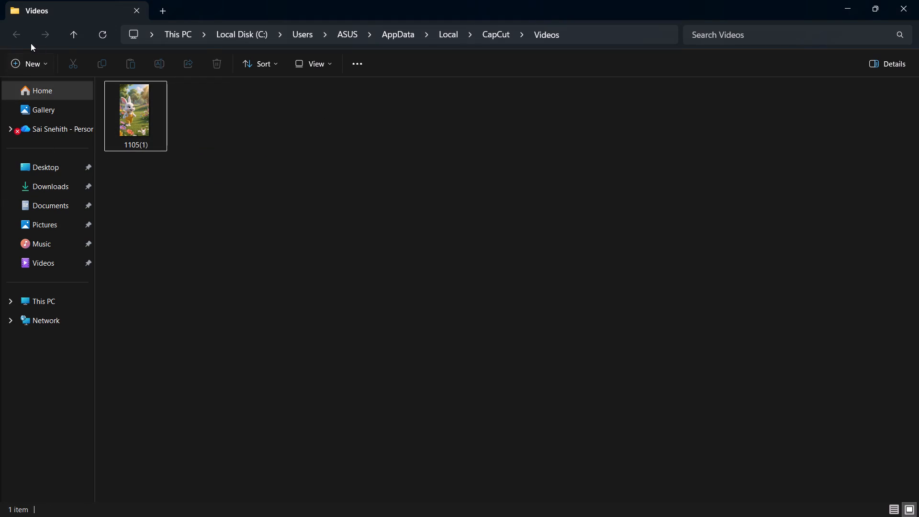
pyautogui.doubleClick(58, 192)
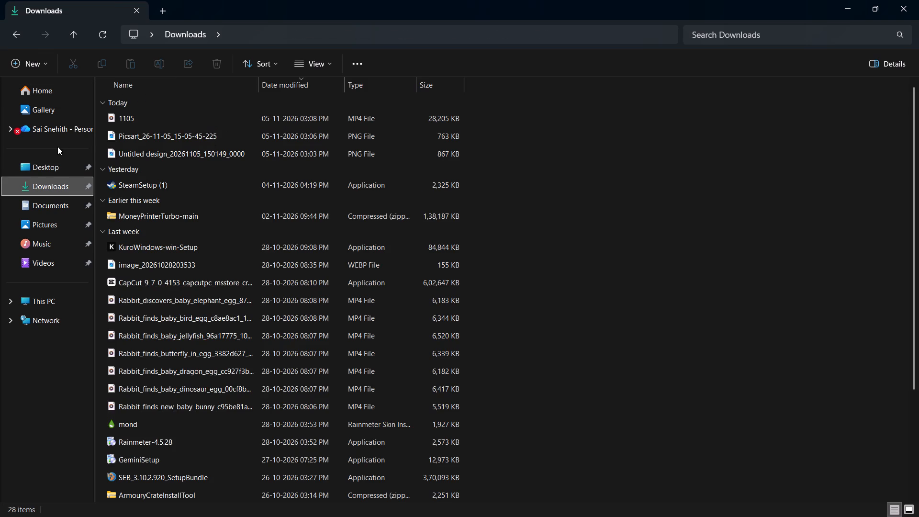
pyautogui.click(915, 1)
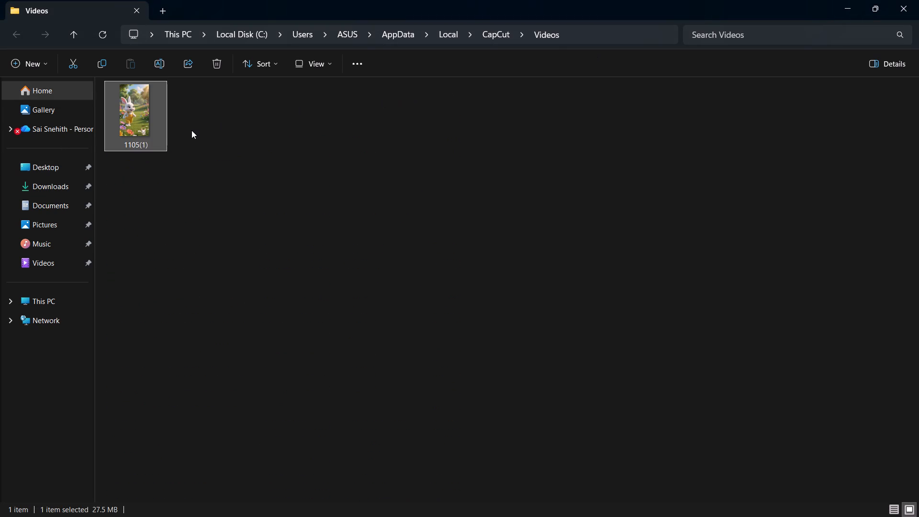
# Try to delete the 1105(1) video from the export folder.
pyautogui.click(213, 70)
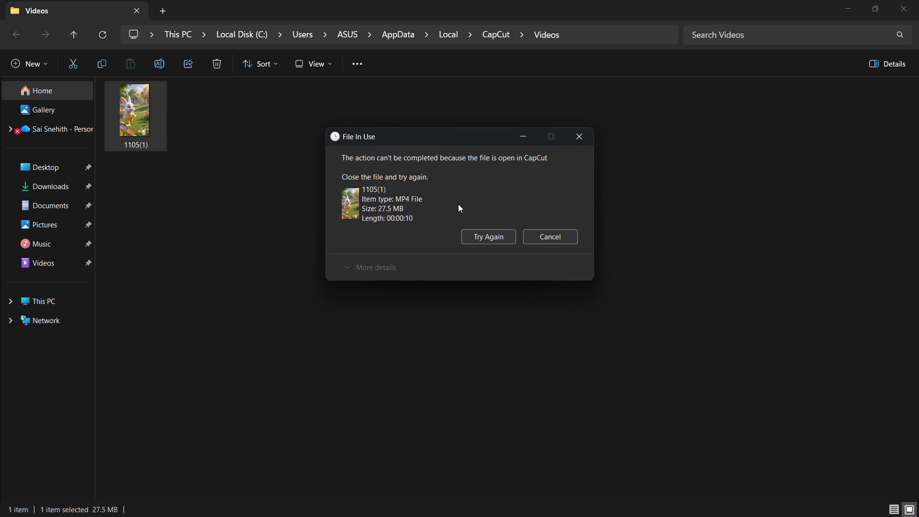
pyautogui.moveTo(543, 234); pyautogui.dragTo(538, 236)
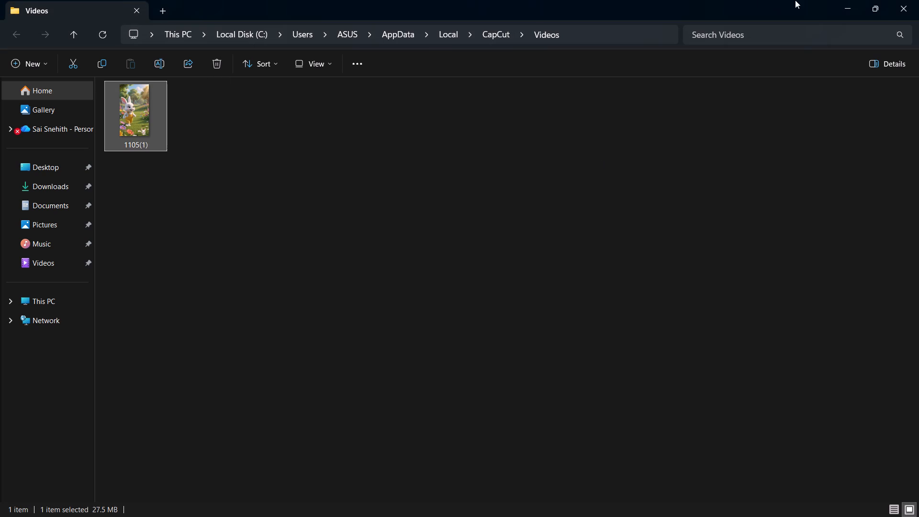
# Close the export folder and the finished export dialog to return to the CapCut timeline.
pyautogui.click(918, 0)
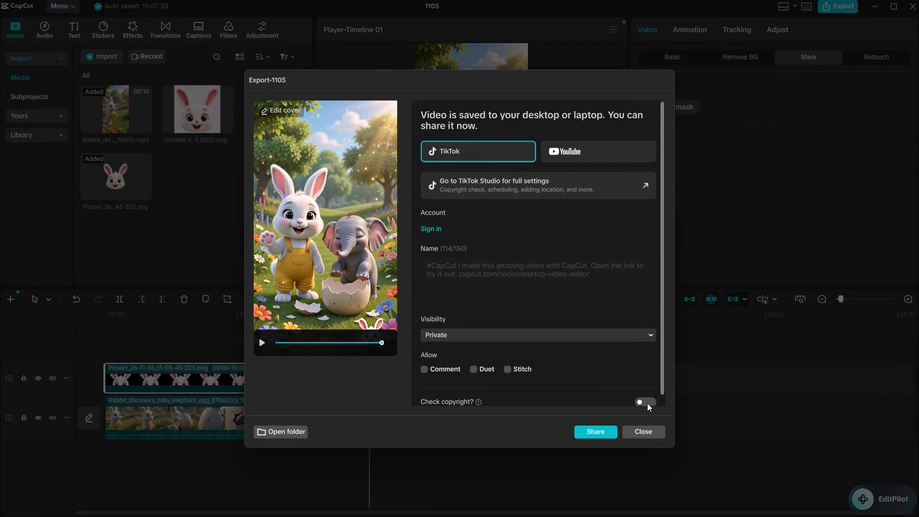
pyautogui.click(633, 429)
# Extract the audio from the rabbit and baby elephant egg clip onto its own timeline track.
pyautogui.rightClick(290, 427)
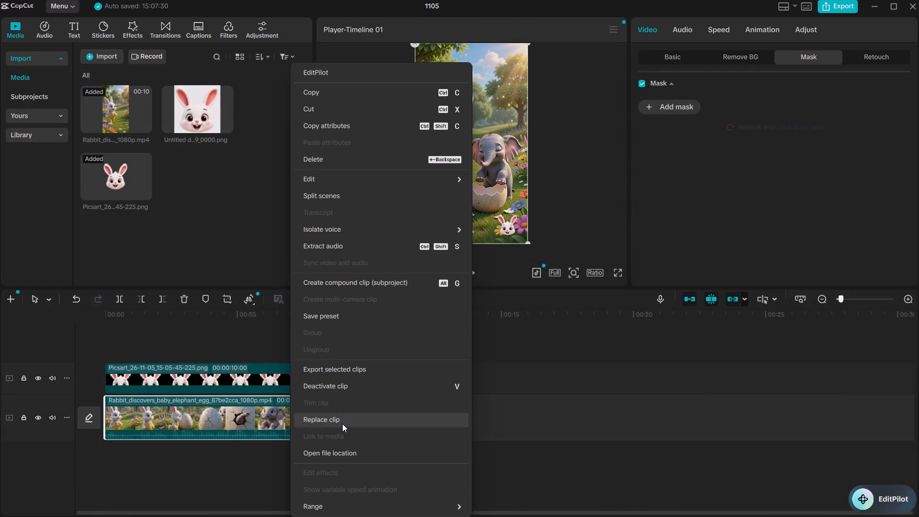
pyautogui.click(348, 243)
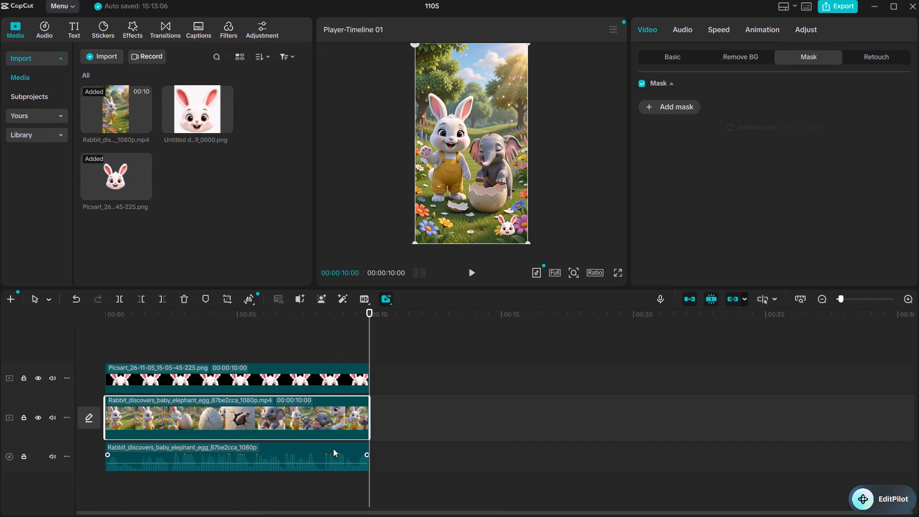
# Undo the audio extraction from the rabbit and baby elephant egg clip.
pyautogui.hotkey('ctrl', 'z')
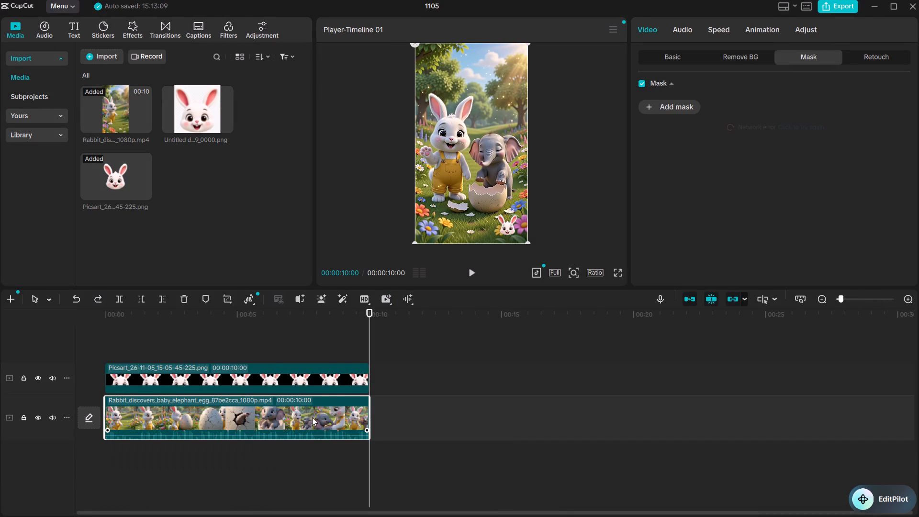
pyautogui.rightClick(313, 417)
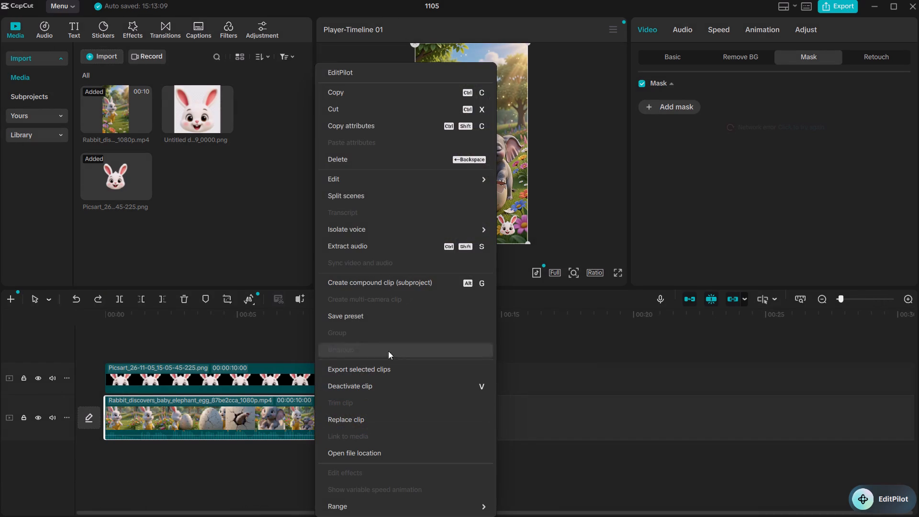
pyautogui.doubleClick(238, 210)
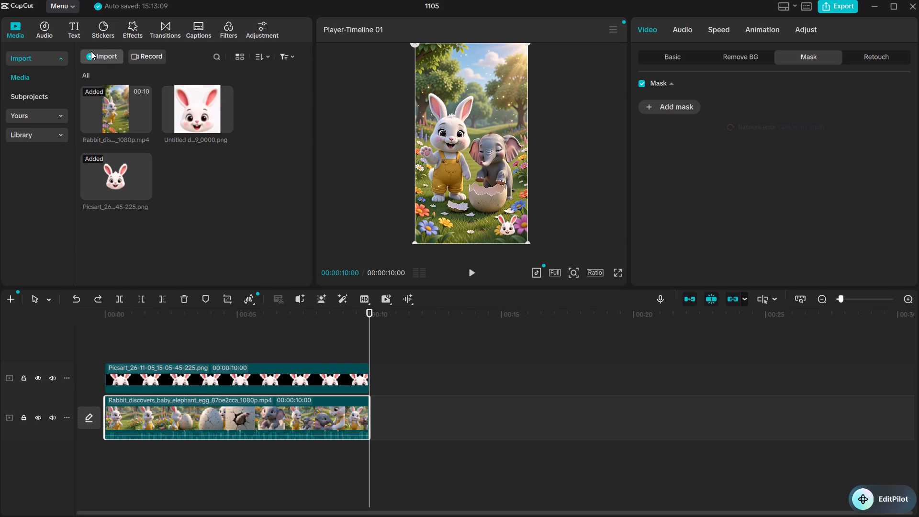
# Import the Rabbit_finds_baby_bird_egg video from the Downloads folder into the project media.
pyautogui.click(93, 53)
pyautogui.click(126, 76)
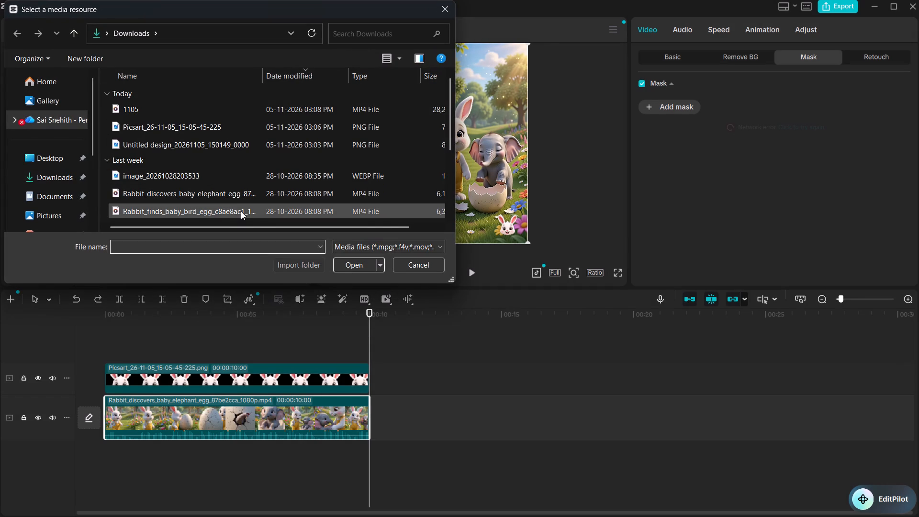
pyautogui.click(241, 211)
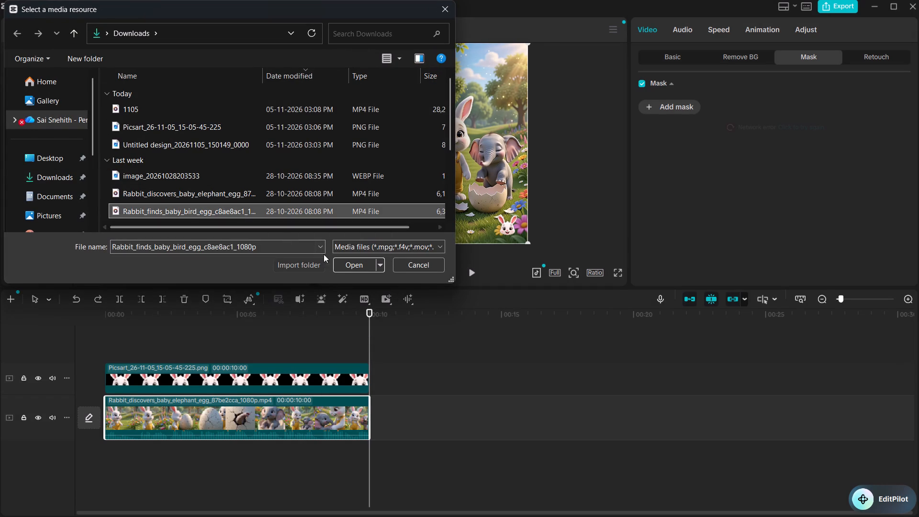
pyautogui.click(359, 267)
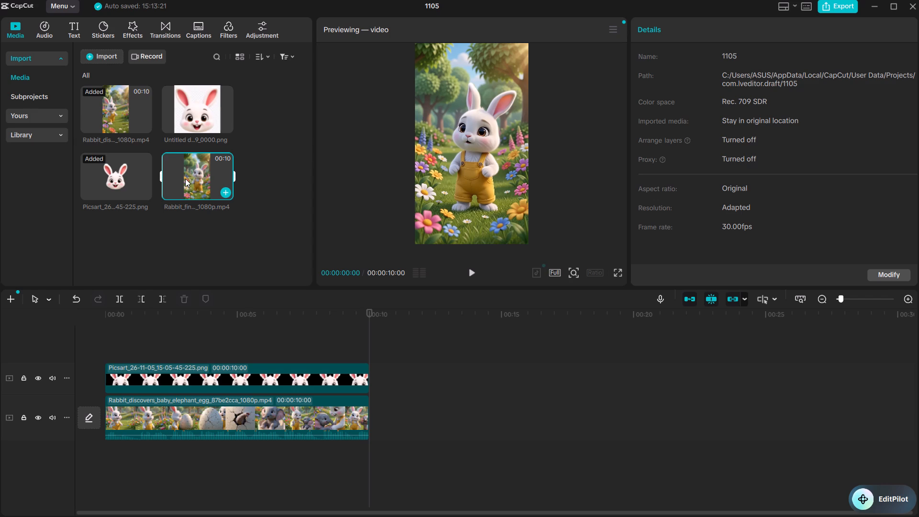
# Replace the baby elephant egg clip with the baby bird egg clip, starting at 00:00 under the rabbit face logo.
pyautogui.moveTo(185, 179); pyautogui.dragTo(210, 439)
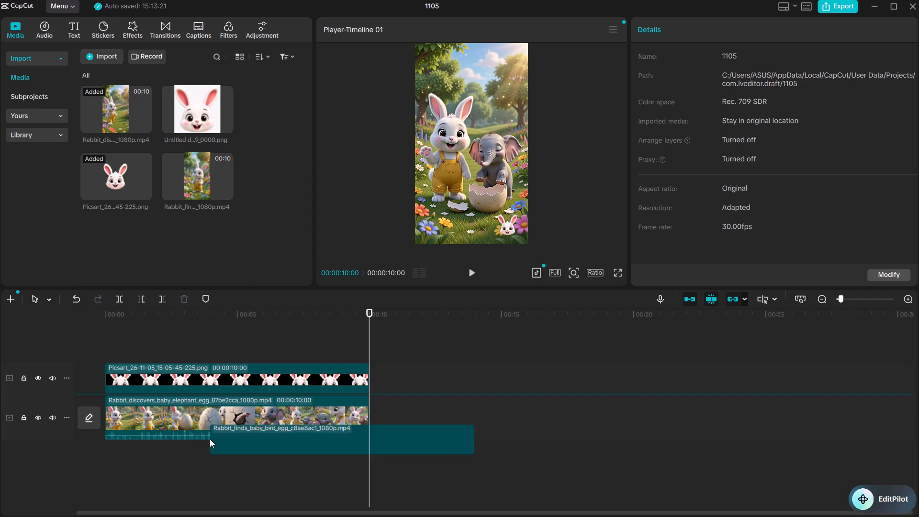
pyautogui.rightClick(243, 438)
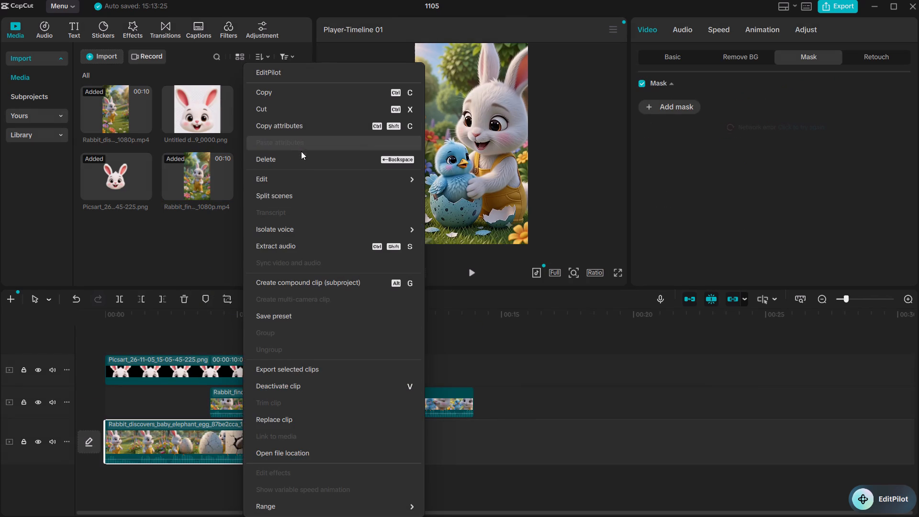
pyautogui.click(303, 162)
pyautogui.moveTo(260, 401); pyautogui.dragTo(126, 399)
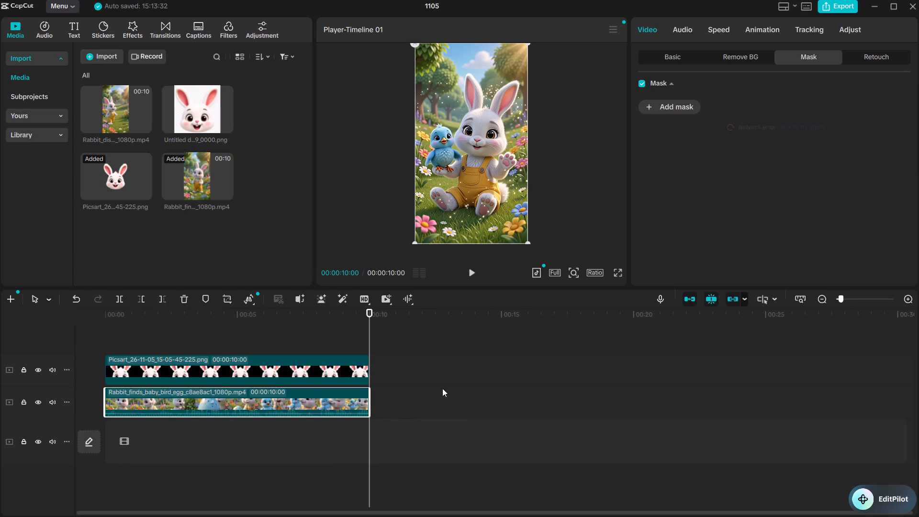
pyautogui.click(457, 385)
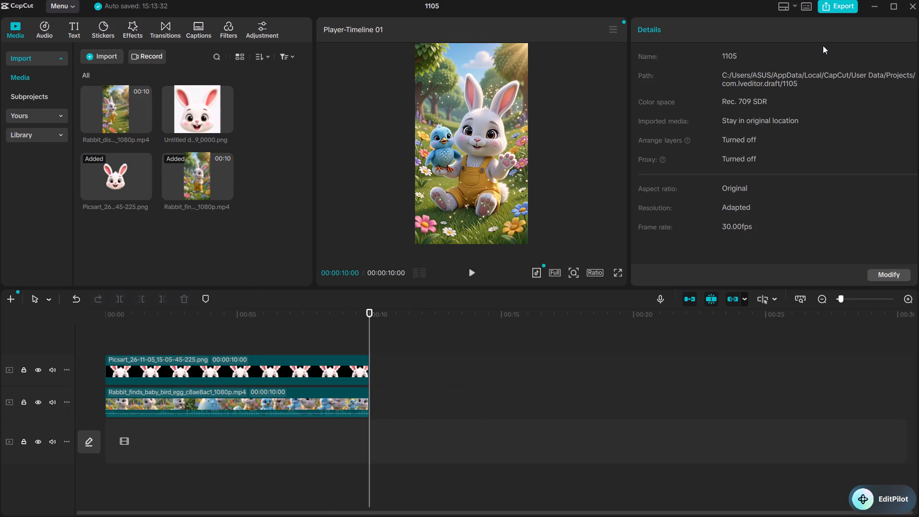
# Export the baby bird video in 4K mp4 as 1105, open its export folder and close the finished export dialog.
pyautogui.click(832, 0)
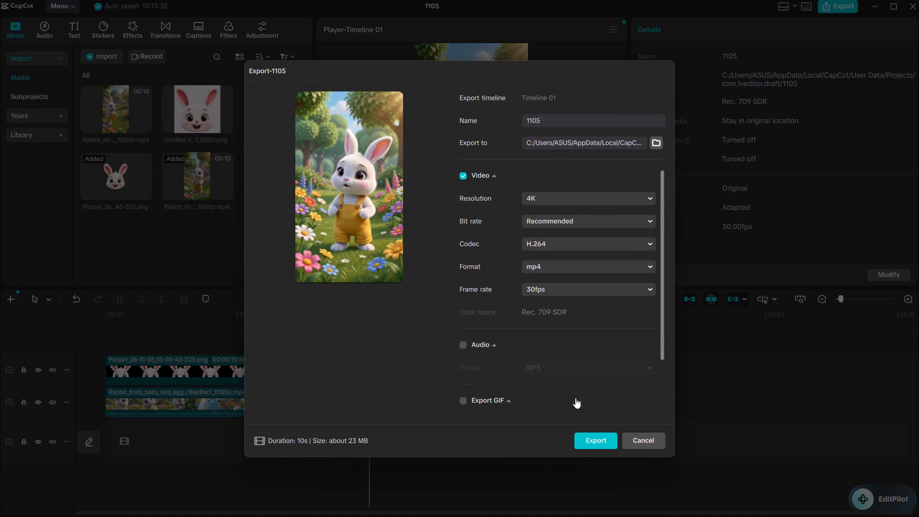
pyautogui.click(593, 437)
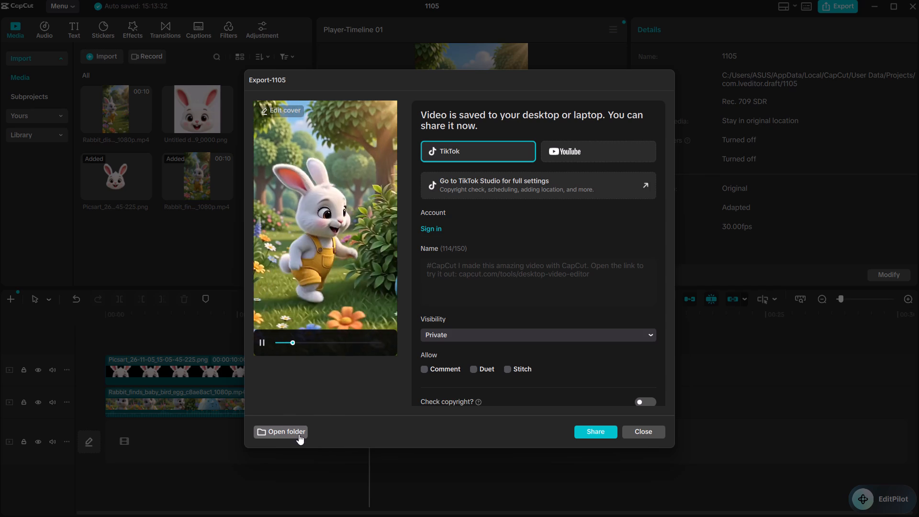
pyautogui.click(299, 435)
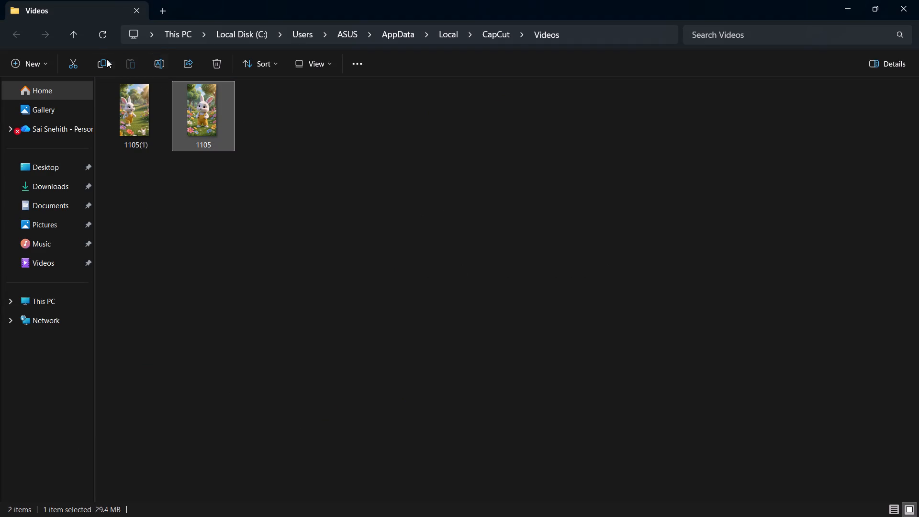
pyautogui.click(841, 9)
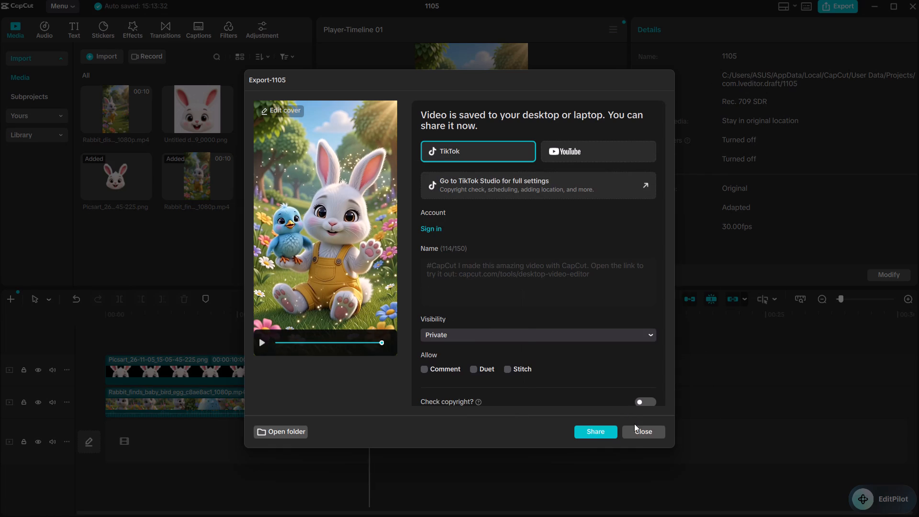
pyautogui.click(636, 427)
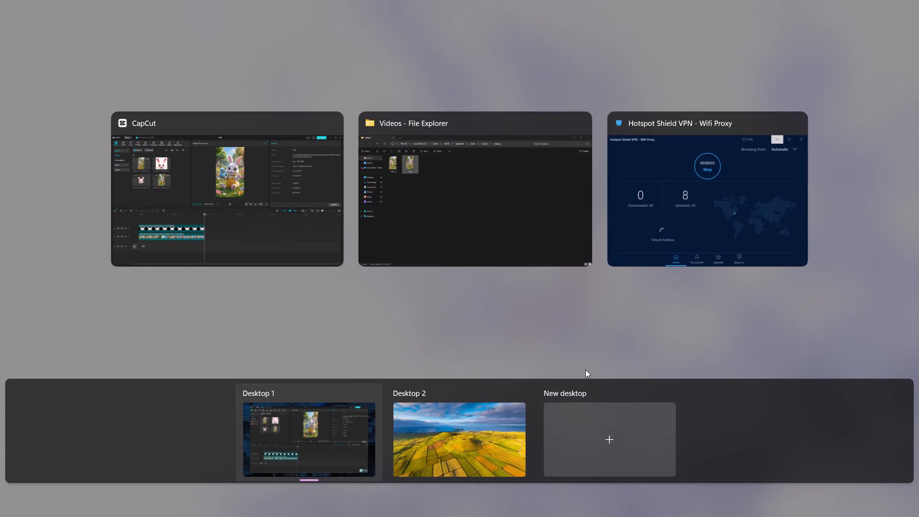
# Return to the export folder in File Explorer and rename the new 1105 video as BIRD.
pyautogui.click(554, 275)
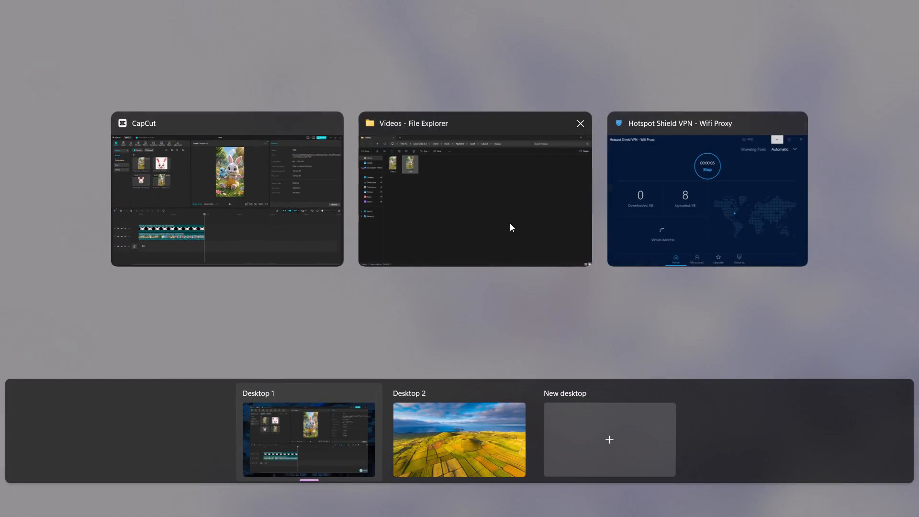
pyautogui.click(510, 223)
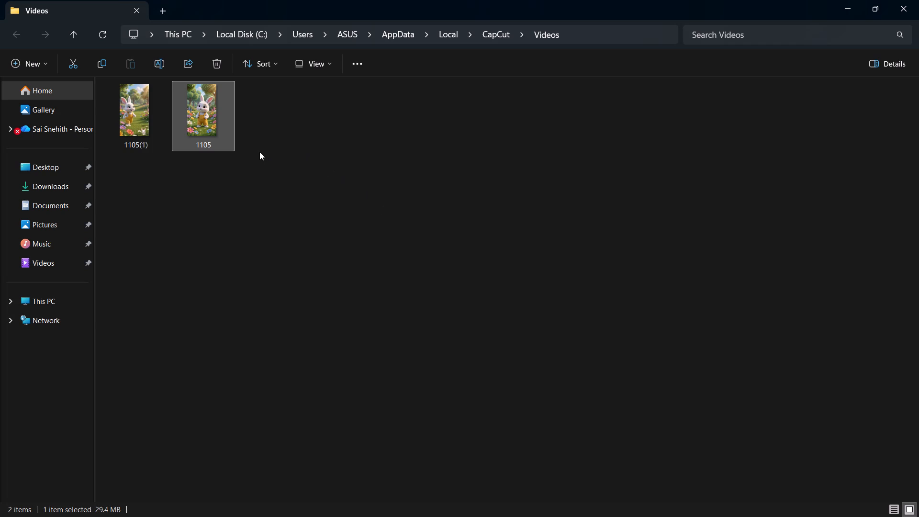
pyautogui.click(158, 69)
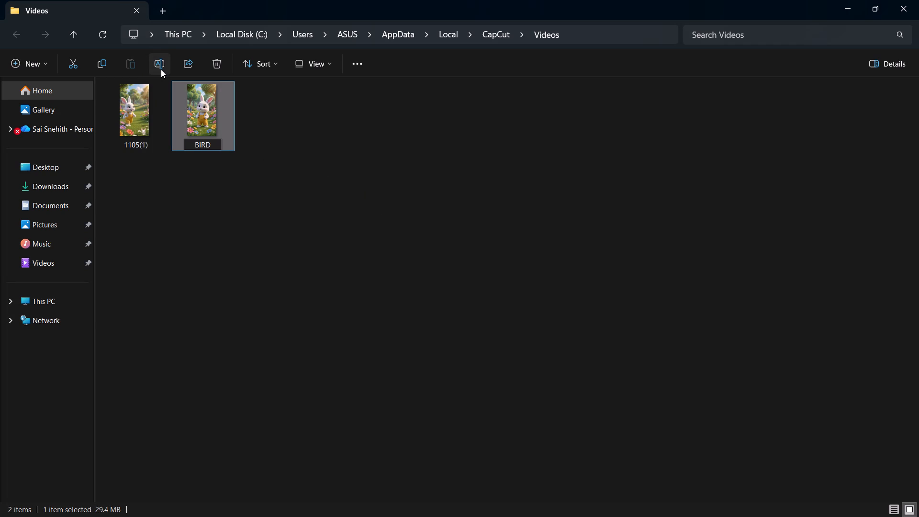
pyautogui.click(293, 163)
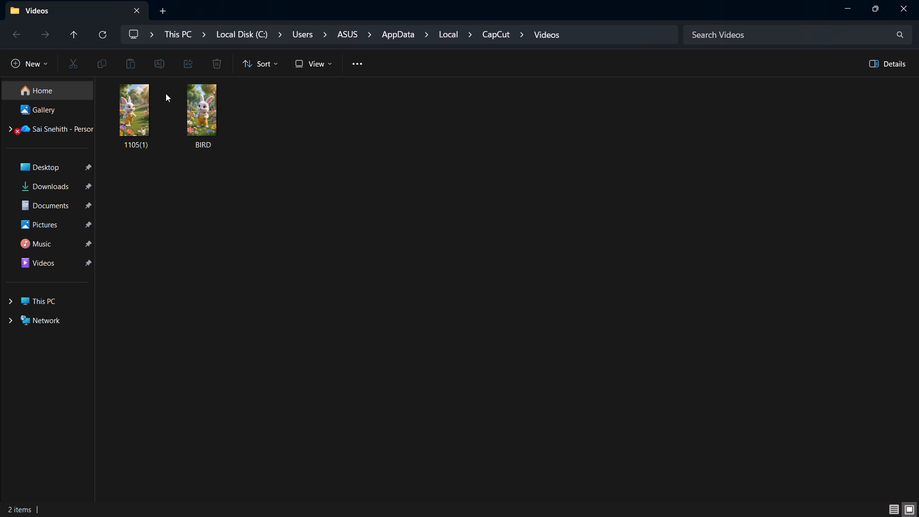
# Move the BIRD video from the export folder to Downloads and close the folder window.
pyautogui.moveTo(209, 117); pyautogui.dragTo(58, 183)
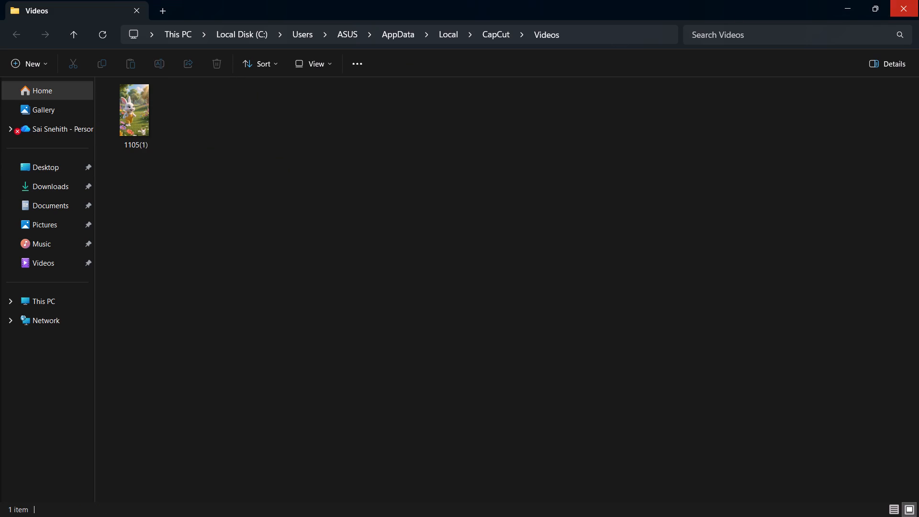
pyautogui.click(918, 0)
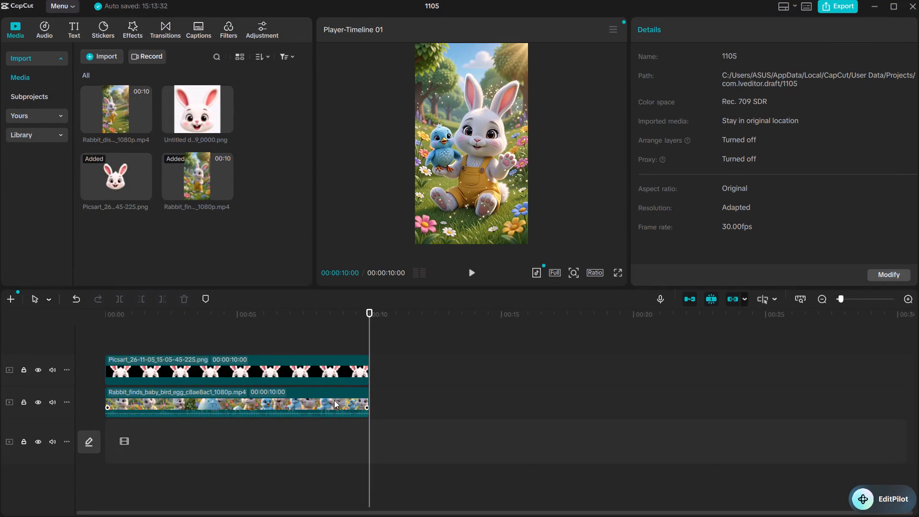
# In CapCut, import the Rabbit_finds_baby_jellyfish video from the Downloads folder into the project media.
pyautogui.click(101, 58)
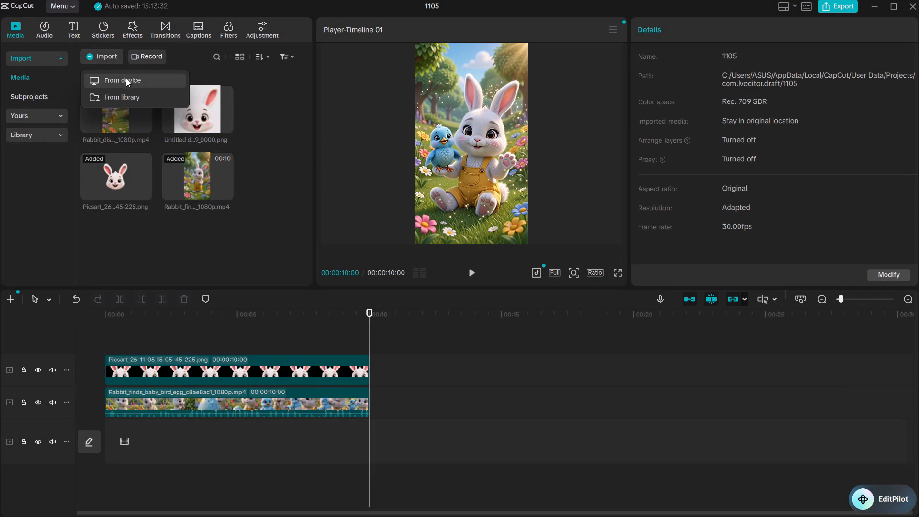
pyautogui.click(128, 80)
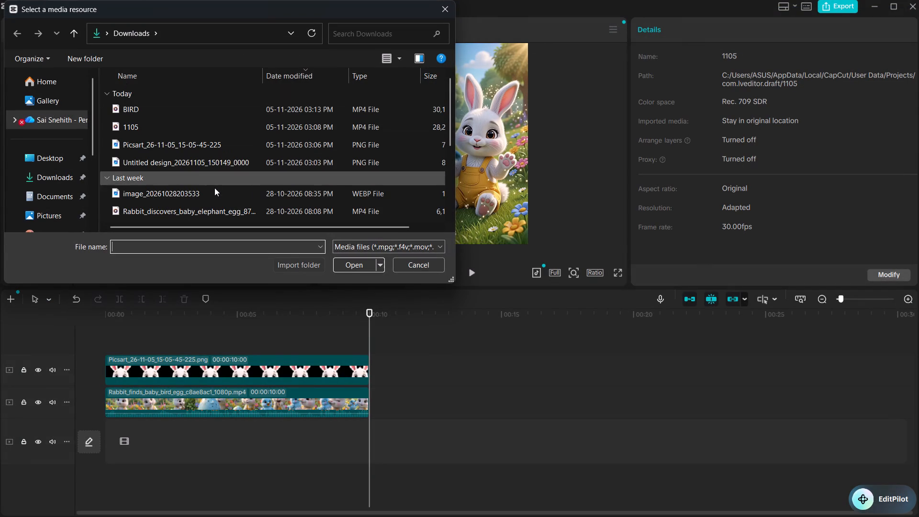
pyautogui.scroll(-1, 215, 194)
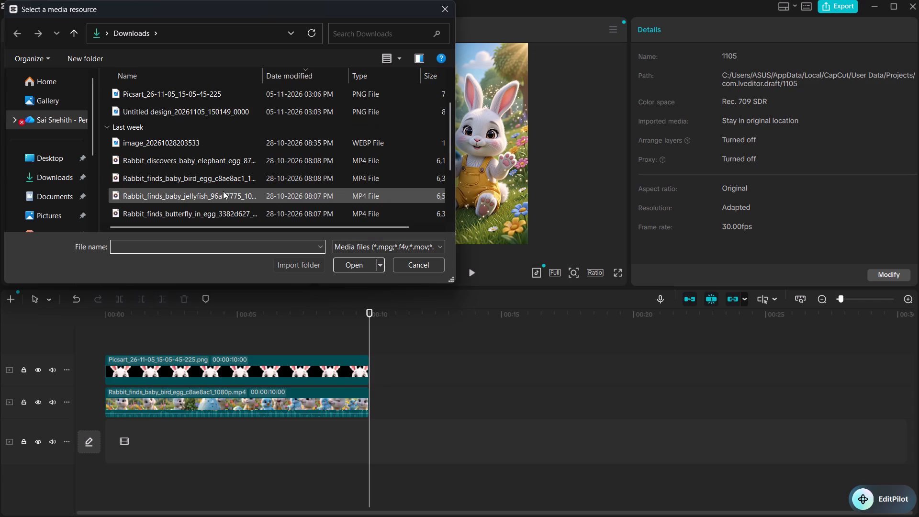
pyautogui.doubleClick(224, 191)
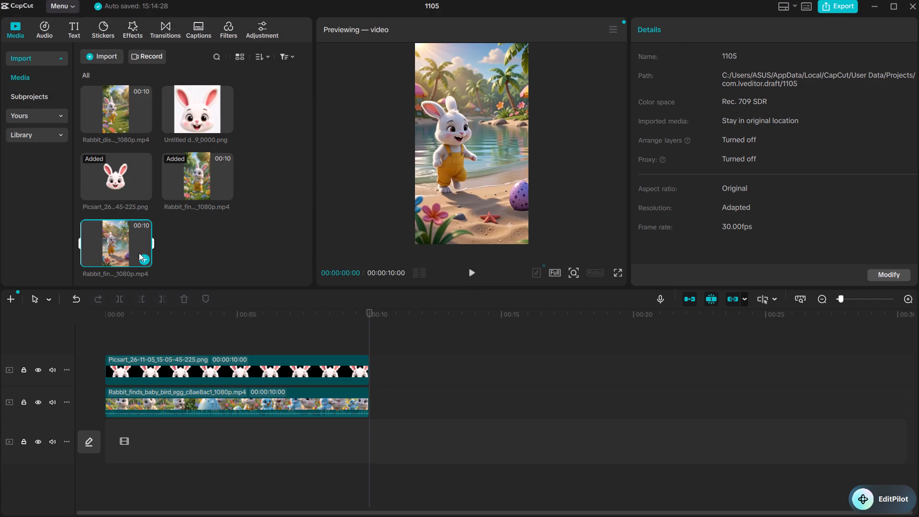
# Replace the baby bird egg clip on the timeline with the baby jellyfish clip.
pyautogui.moveTo(107, 243); pyautogui.dragTo(117, 393)
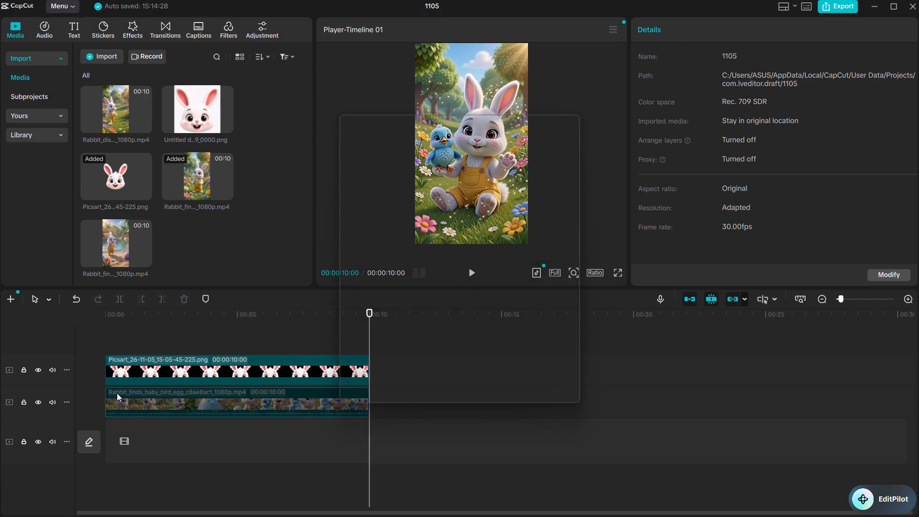
pyautogui.click(499, 383)
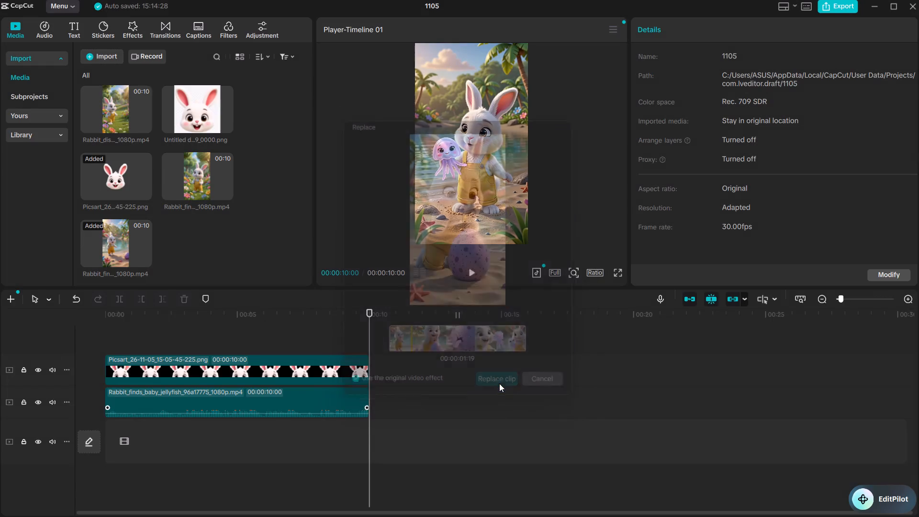
# Export the jellyfish video in 4K mp4 as JELLYFISH, open its export folder and close the finished export dialog.
pyautogui.click(836, 3)
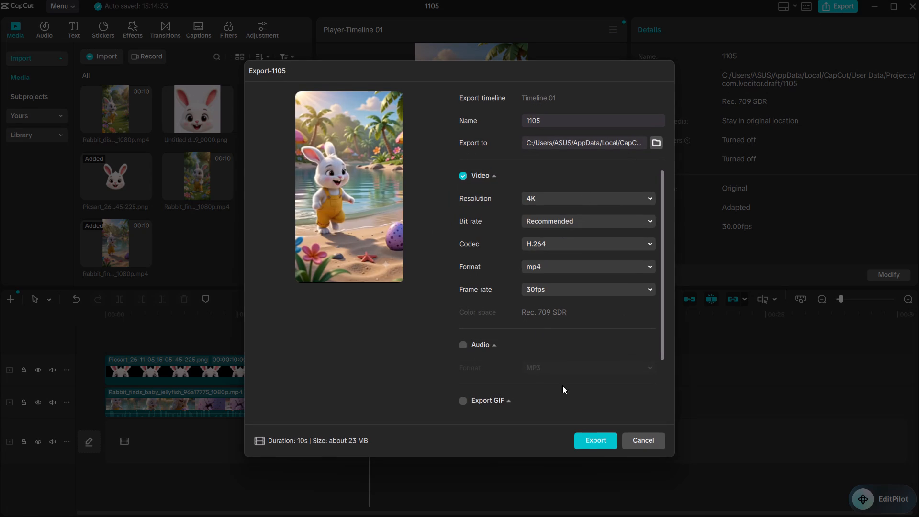
pyautogui.moveTo(549, 119); pyautogui.dragTo(499, 125)
pyautogui.write('JELLY')
pyautogui.write('FISH')
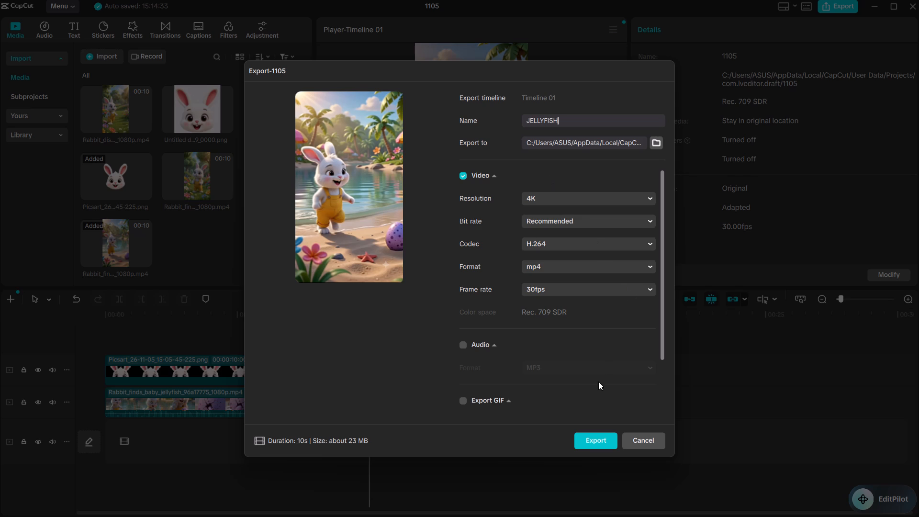
pyautogui.click(593, 438)
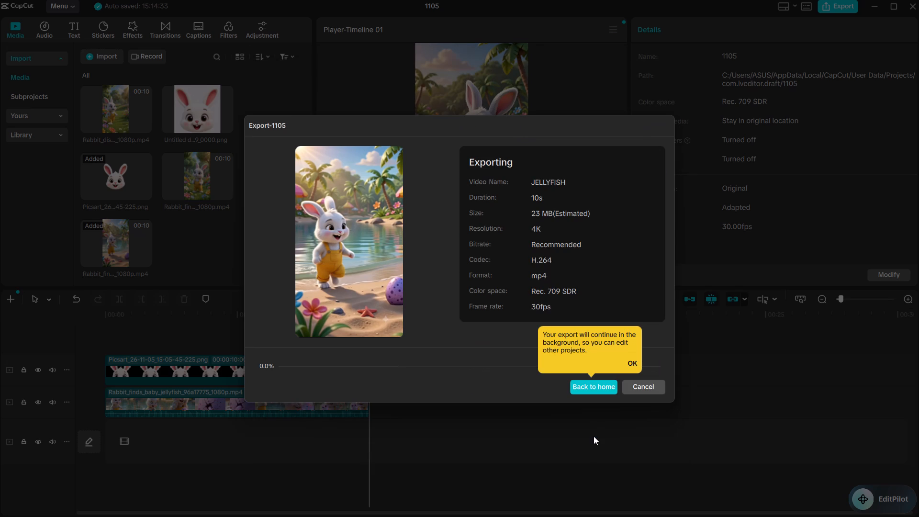
pyautogui.click(633, 363)
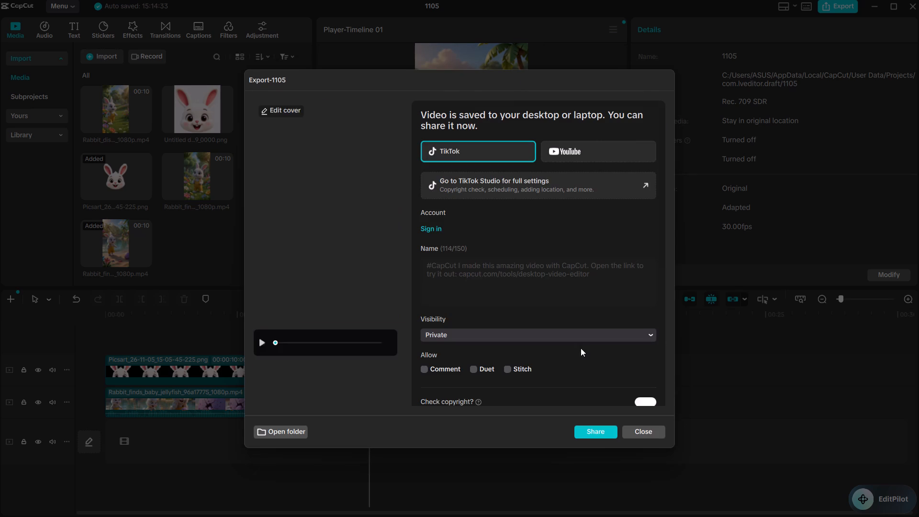
pyautogui.click(299, 428)
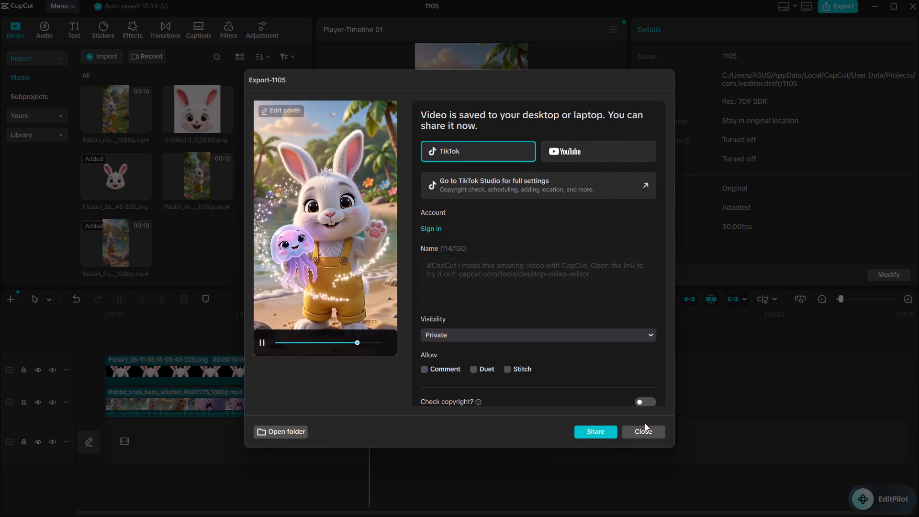
pyautogui.click(641, 432)
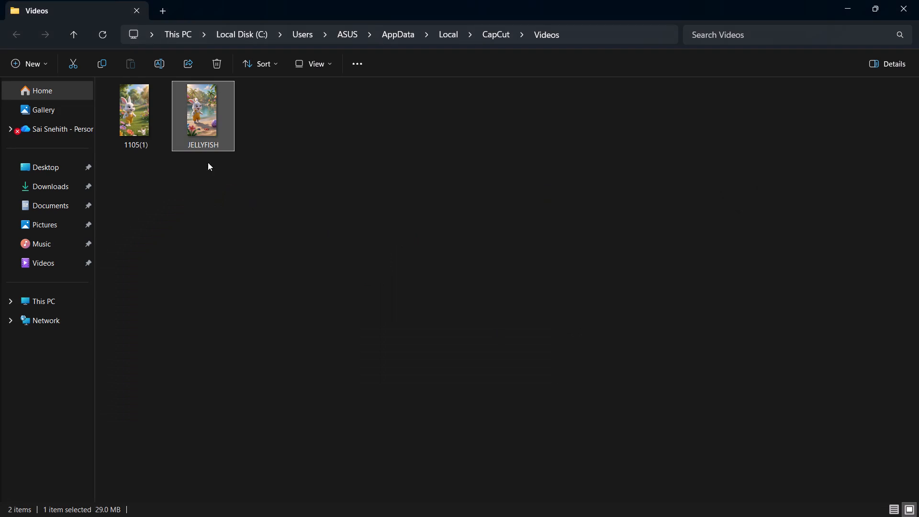
# Move the JELLYFISH video from the export folder to Downloads.
pyautogui.moveTo(194, 121); pyautogui.dragTo(56, 188)
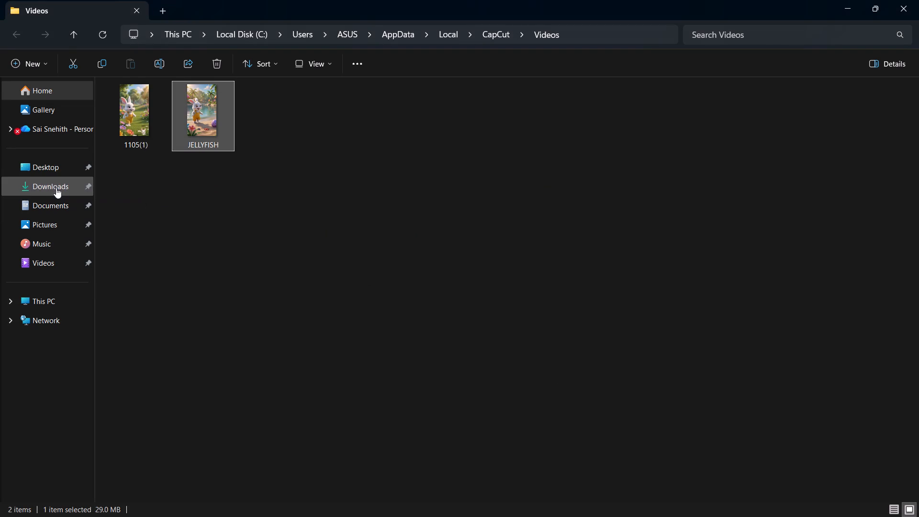
# In CapCut, import the Rabbit_finds_butterfly_in_egg video from the Downloads folder into the project media.
pyautogui.click(847, 2)
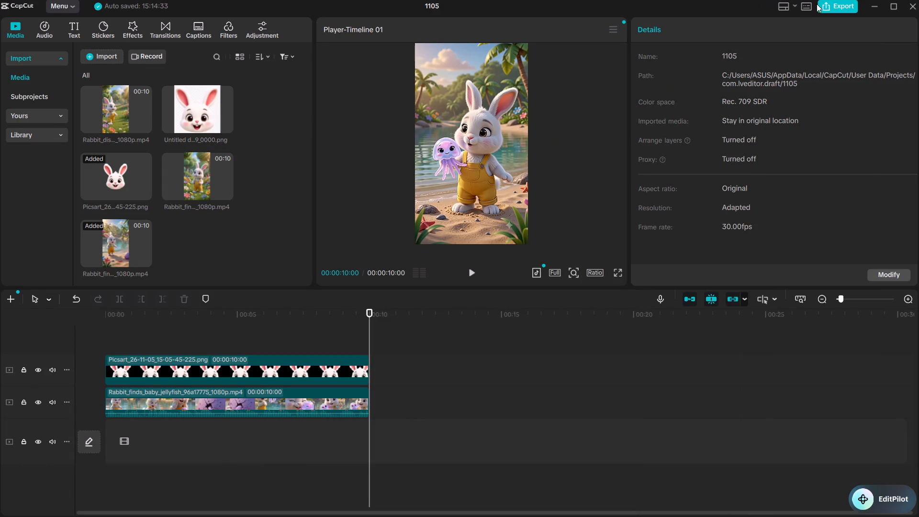
pyautogui.click(830, 6)
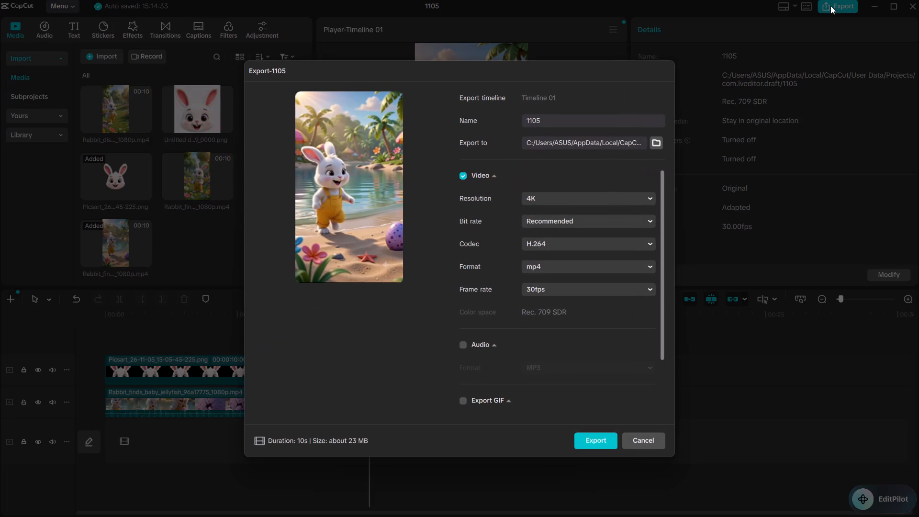
pyautogui.click(637, 437)
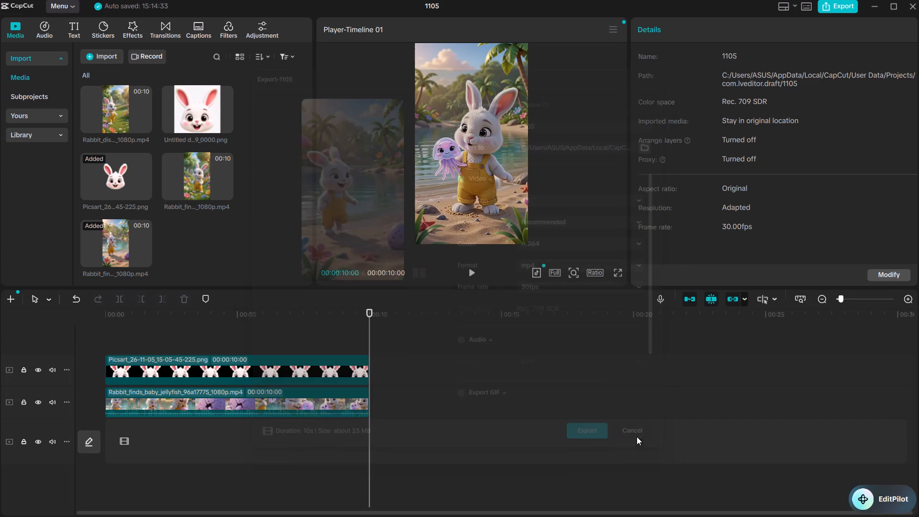
pyautogui.click(113, 56)
pyautogui.click(136, 80)
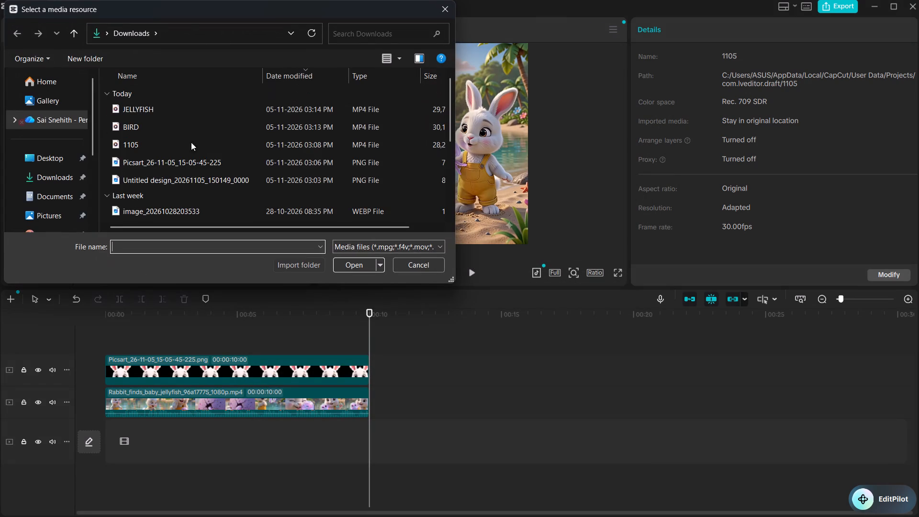
pyautogui.scroll(-1, 201, 157)
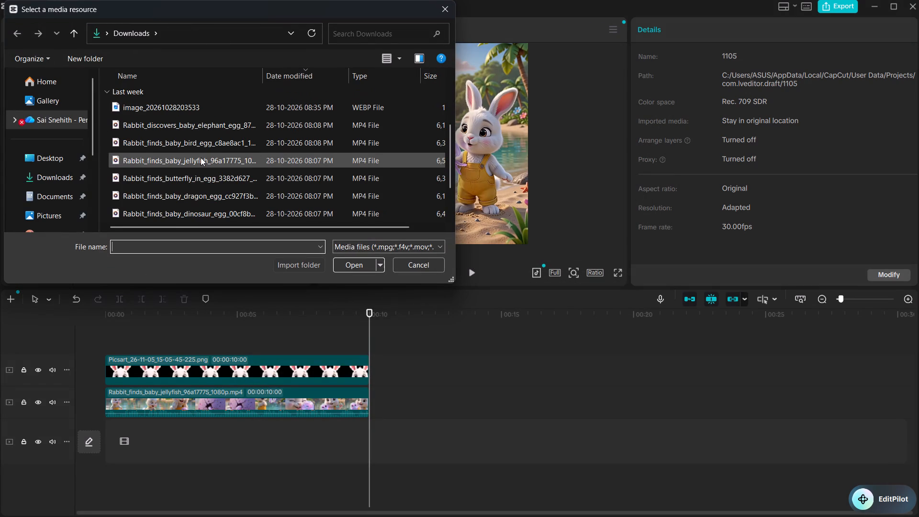
pyautogui.click(202, 174)
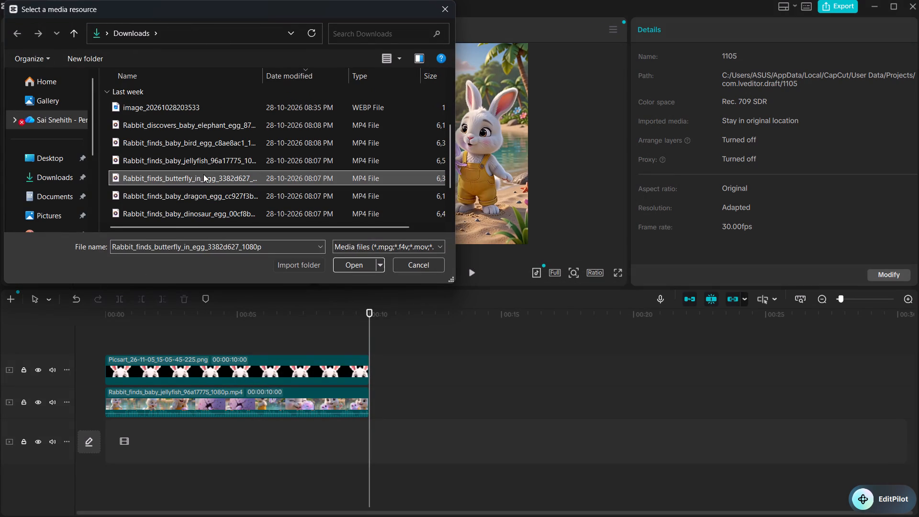
pyautogui.doubleClick(204, 174)
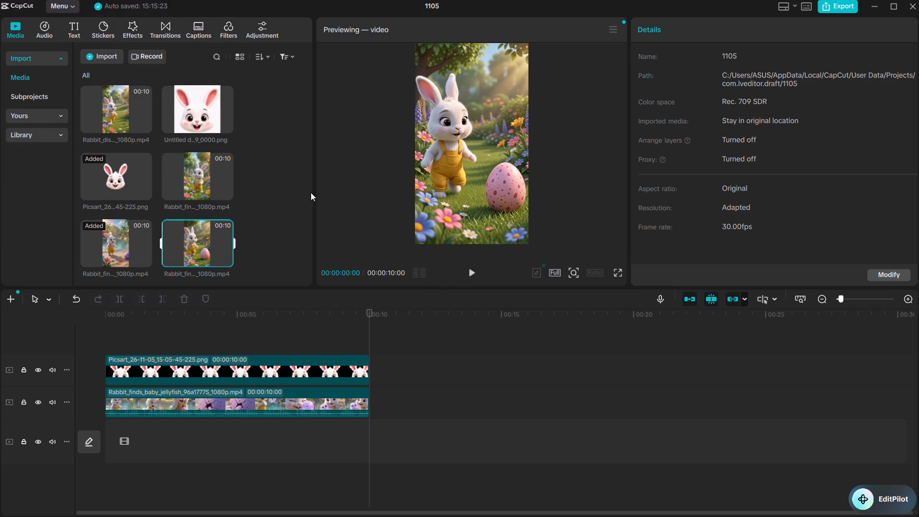
# Replace the baby jellyfish clip on the timeline with the butterfly egg clip.
pyautogui.moveTo(206, 238); pyautogui.dragTo(189, 406)
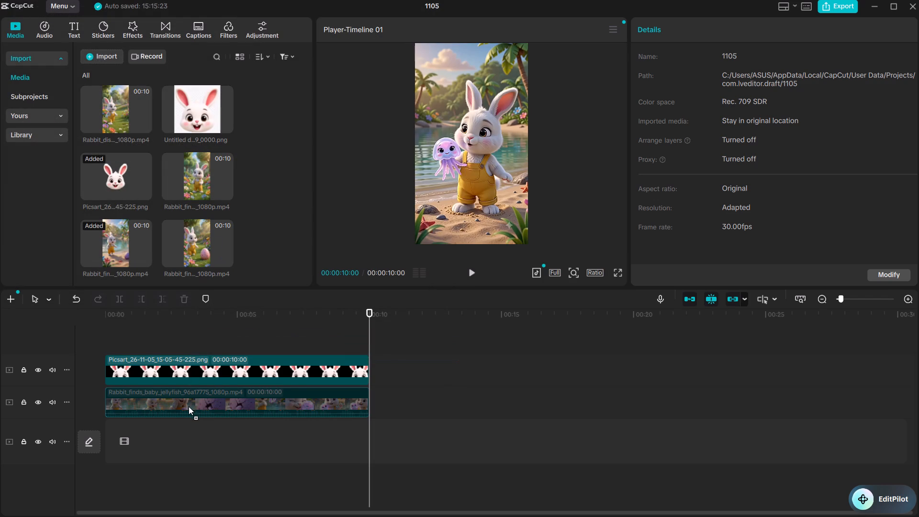
pyautogui.moveTo(189, 406); pyautogui.dragTo(188, 406)
pyautogui.click(495, 385)
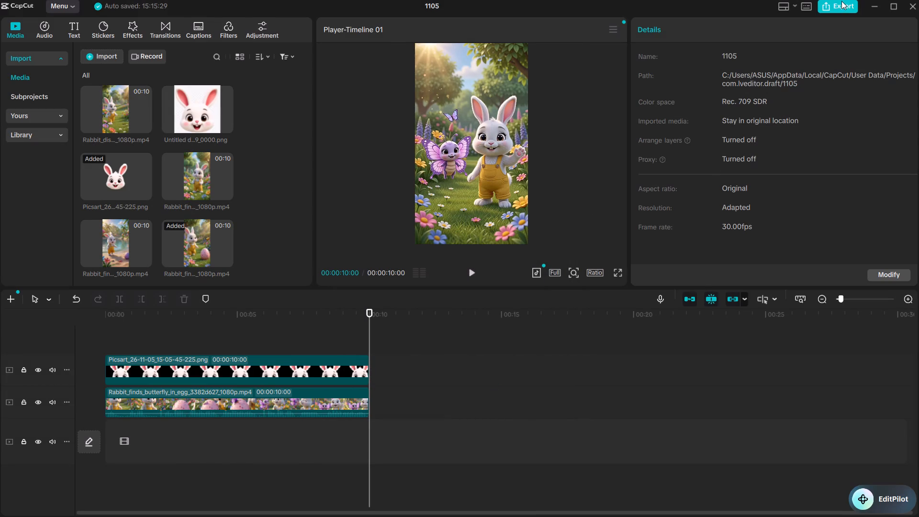
# Export the butterfly video in 4K mp4 as 1105, open its export folder and close the finished export dialog.
pyautogui.click(841, 1)
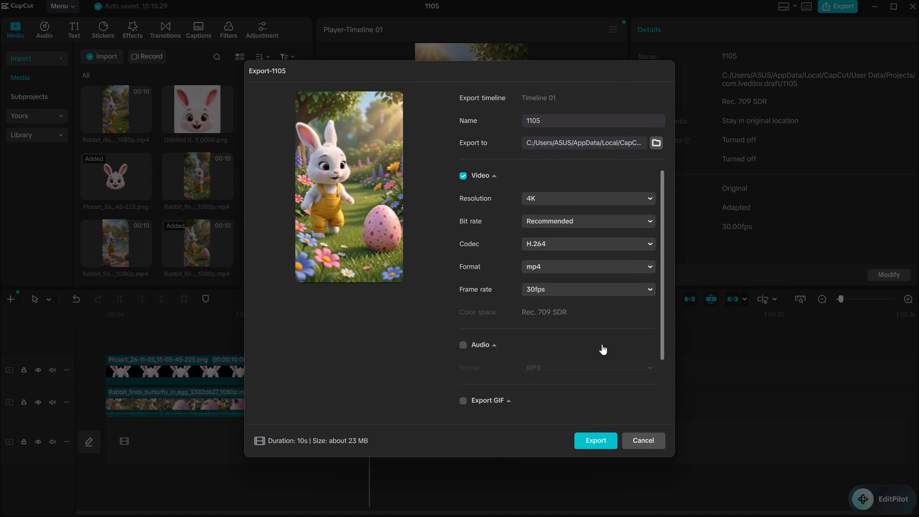
pyautogui.click(591, 447)
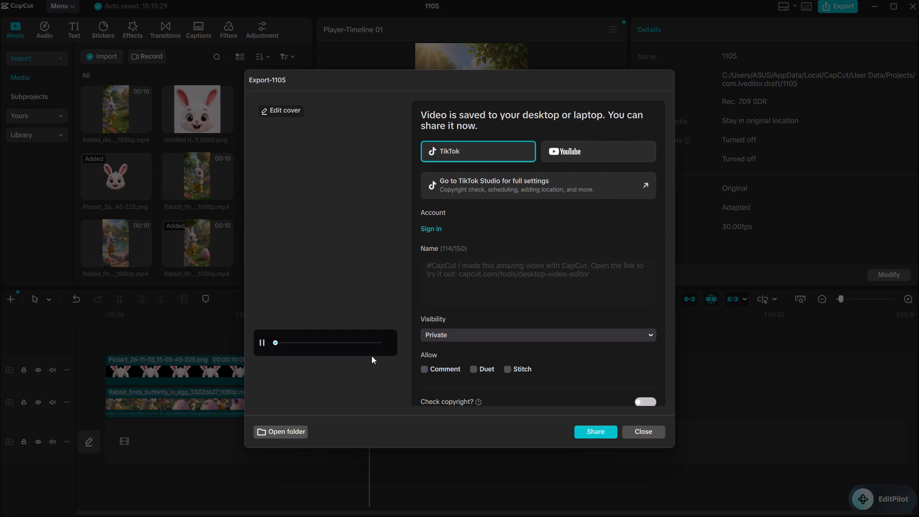
pyautogui.click(292, 435)
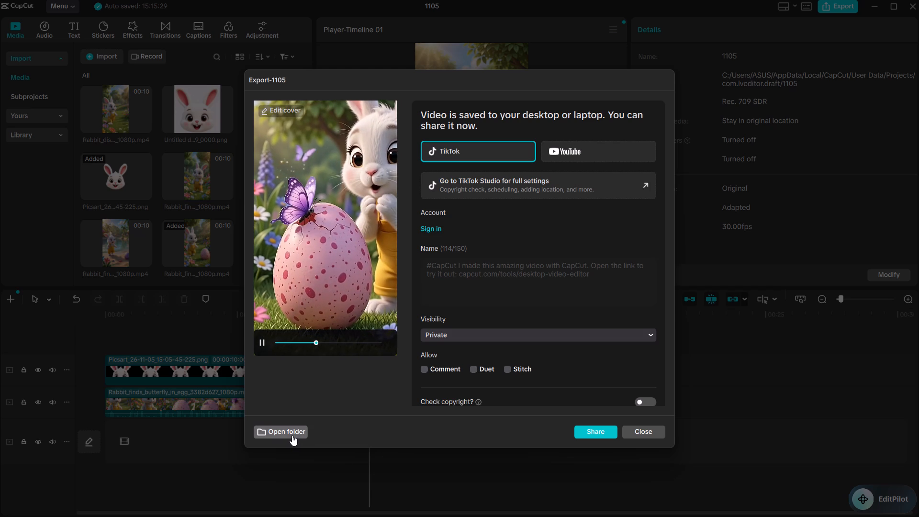
pyautogui.click(292, 435)
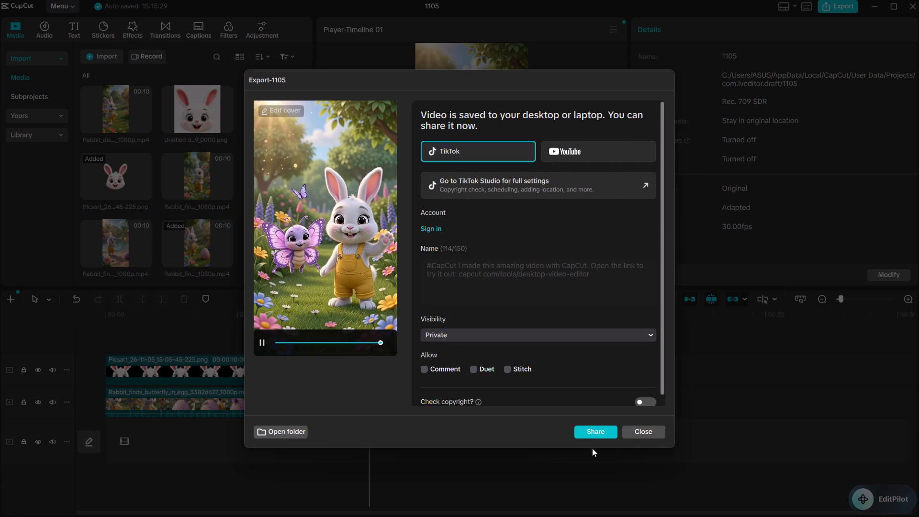
pyautogui.click(633, 430)
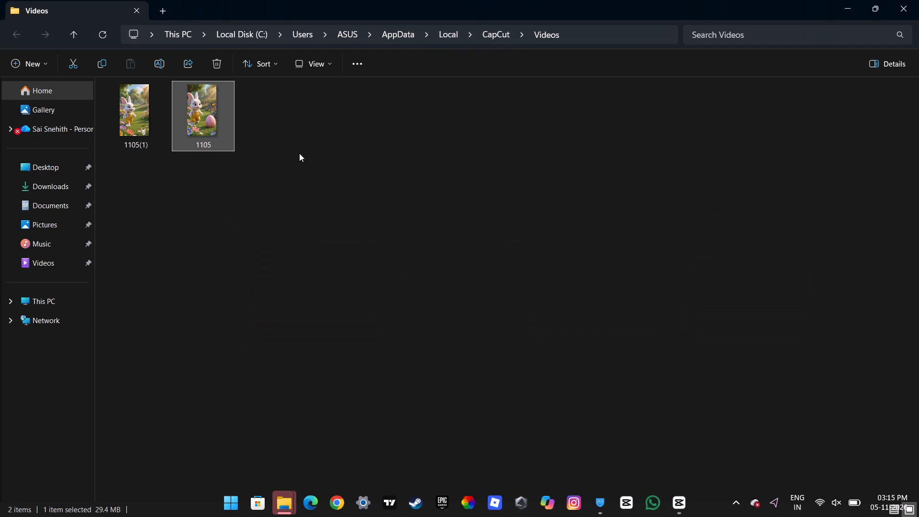
# In File Explorer, rename the exported 1105 video in the CapCut Videos folder as BUTTERFLY.
pyautogui.click(158, 66)
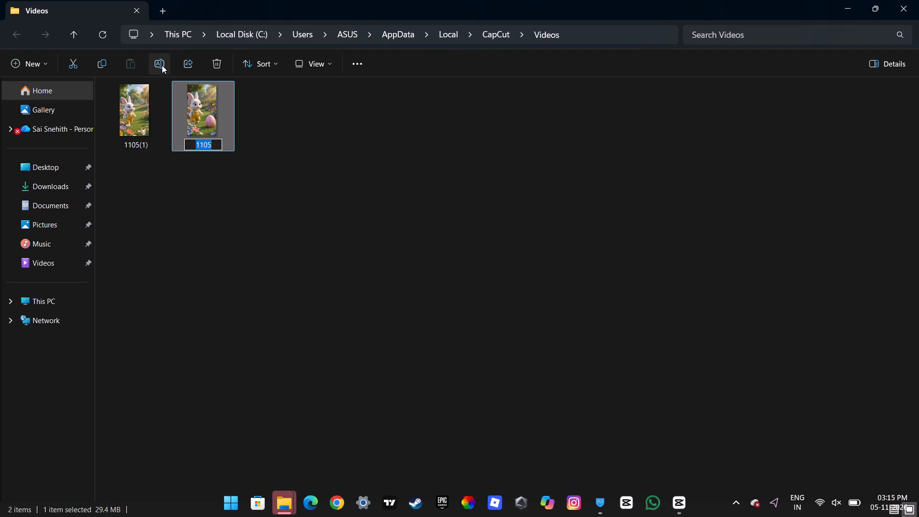
pyautogui.write('butterfly')
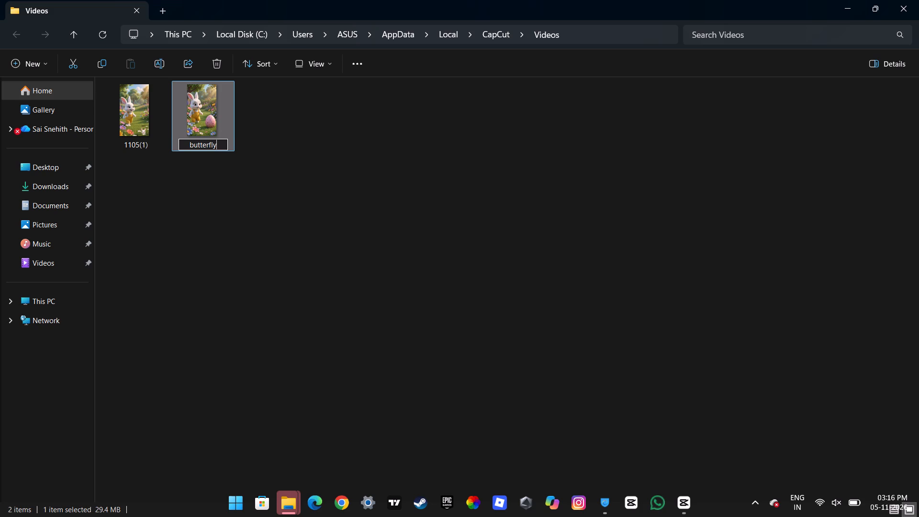
pyautogui.press('BackSpace')
pyautogui.press('BackSpace')
pyautogui.press('BackSpace')
pyautogui.press('BackSpace')
pyautogui.press('BackSpace')
pyautogui.press('BackSpace')
pyautogui.press('BackSpace')
pyautogui.press('BackSpace')
pyautogui.press('BackSpace')
pyautogui.press('BackSpace')
pyautogui.press('BackSpace')
pyautogui.press('BackSpace')
pyautogui.press('BackSpace')
pyautogui.write('BUTTERFLY')
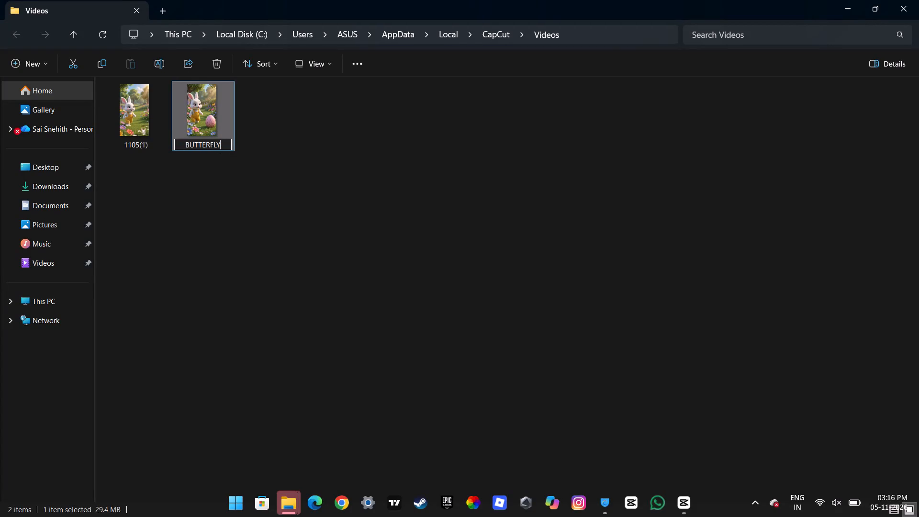
pyautogui.press('Return')
# Move the BUTTERFLY video from the export folder to Downloads and close the folder window.
pyautogui.moveTo(211, 133); pyautogui.dragTo(195, 139)
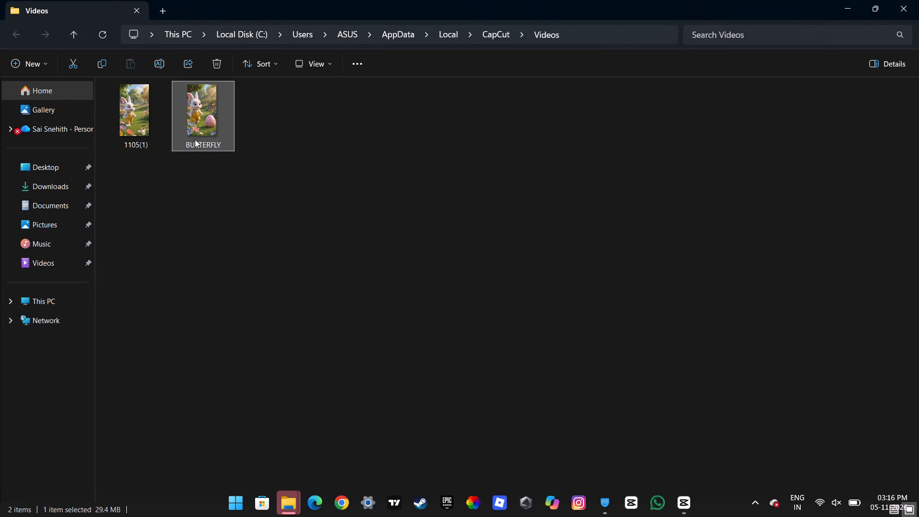
pyautogui.moveTo(195, 139); pyautogui.dragTo(49, 189)
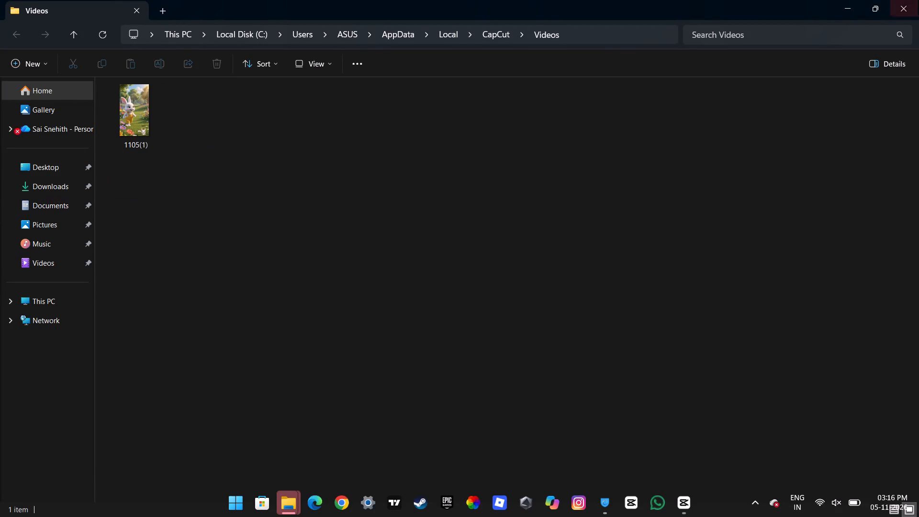
pyautogui.click(918, 0)
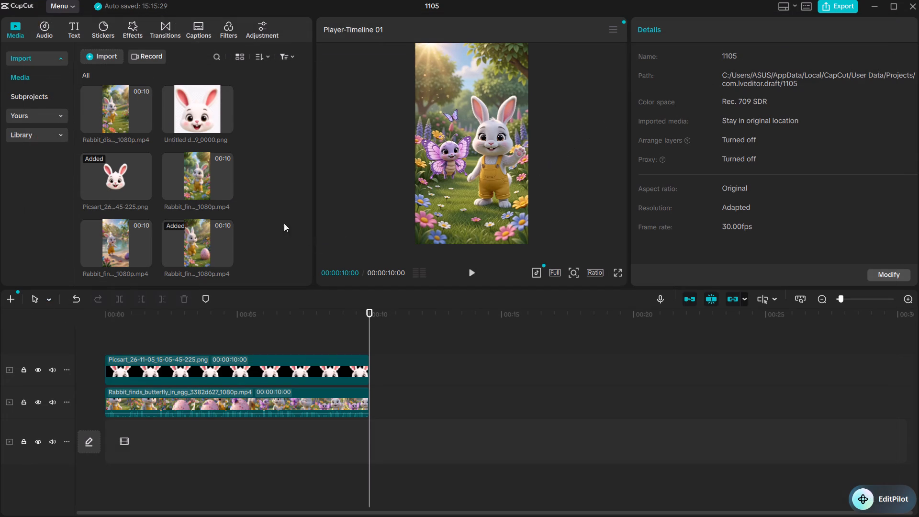
# In CapCut, import the Rabbit_finds_baby_dragon_egg video from the Downloads folder into the project media.
pyautogui.click(102, 57)
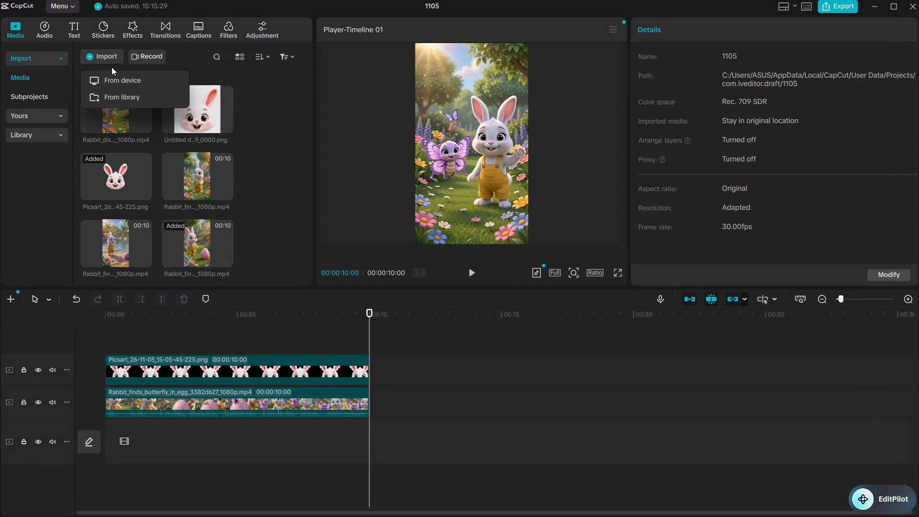
pyautogui.click(116, 75)
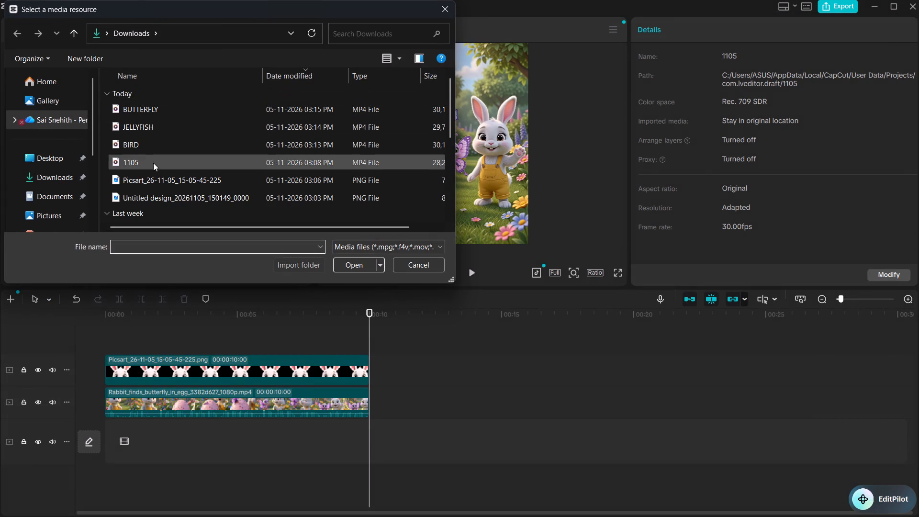
pyautogui.scroll(-1, 176, 184)
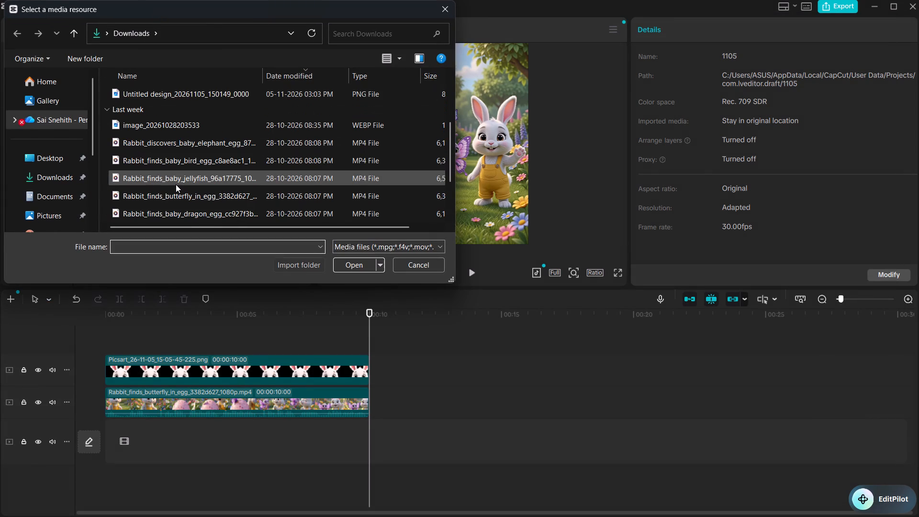
pyautogui.scroll(-1, 176, 184)
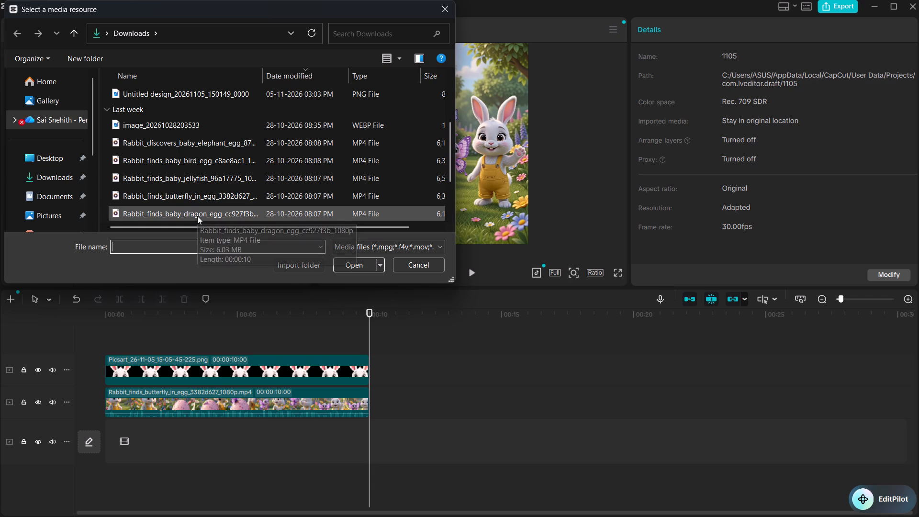
pyautogui.doubleClick(197, 216)
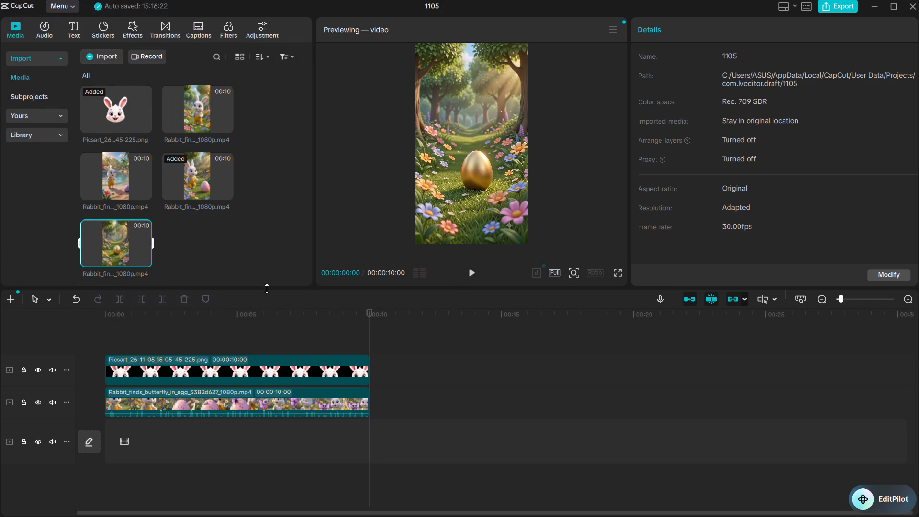
# Replace the butterfly egg clip on the timeline with the baby dragon egg clip.
pyautogui.moveTo(113, 232); pyautogui.dragTo(151, 385)
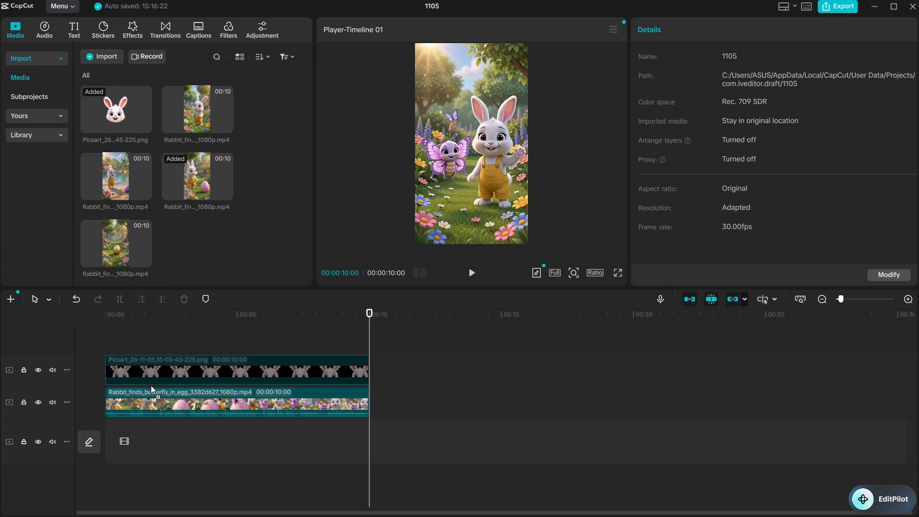
pyautogui.moveTo(151, 385); pyautogui.dragTo(154, 395)
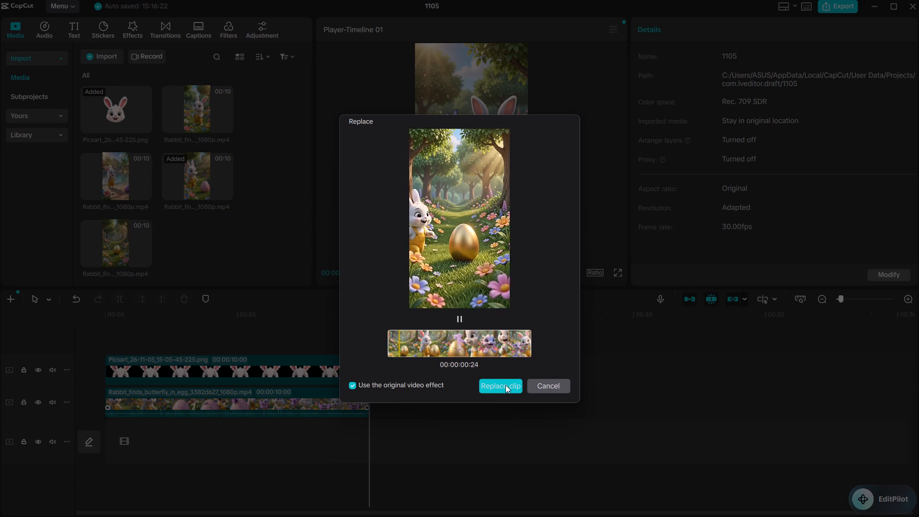
pyautogui.click(504, 385)
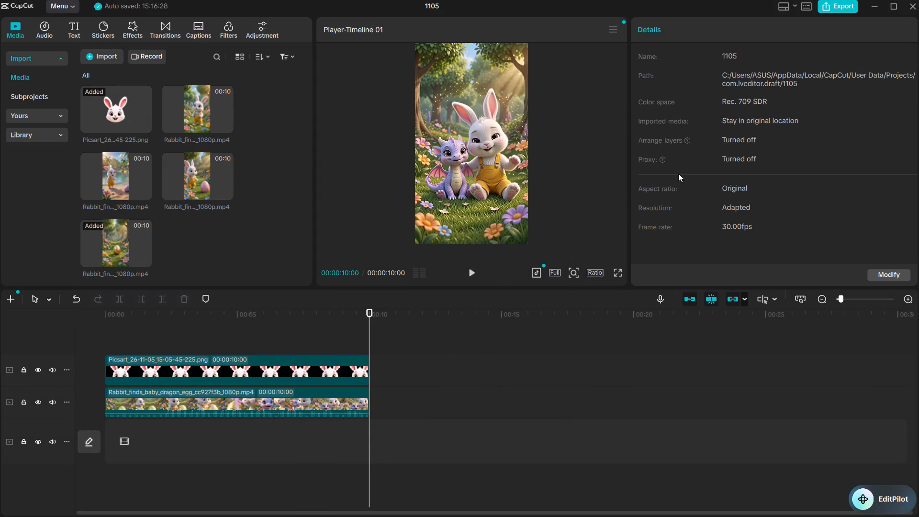
# Export the dragon video in 4K mp4 as DRAG, open its export folder and close the finished export dialog.
pyautogui.click(847, 0)
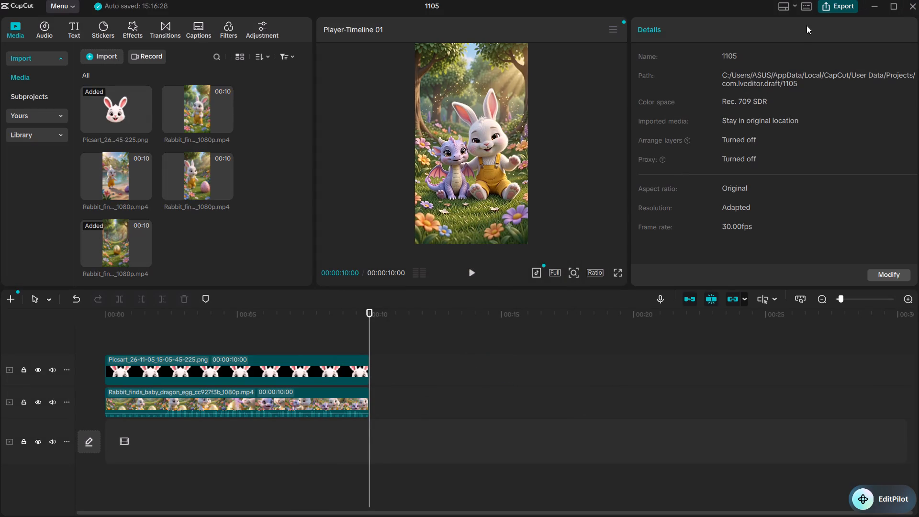
pyautogui.moveTo(611, 121); pyautogui.dragTo(475, 131)
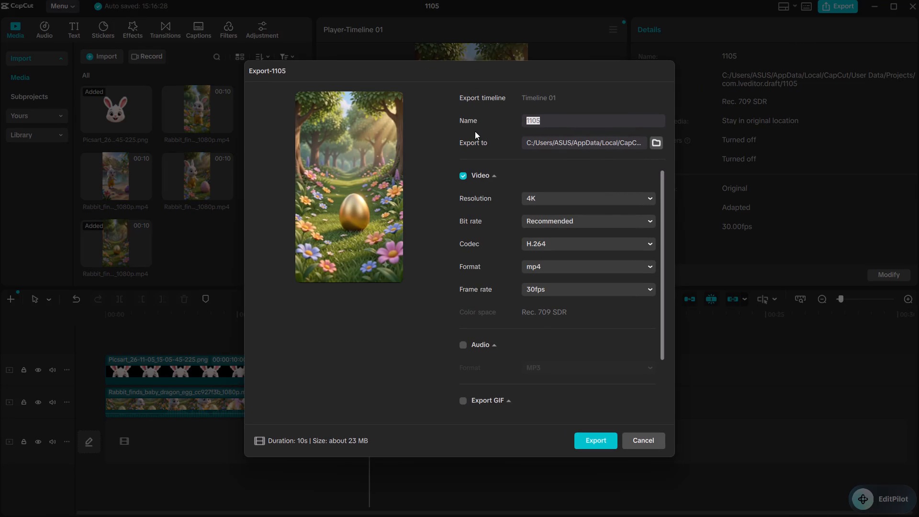
pyautogui.write('DRAG')
pyautogui.press('Return')
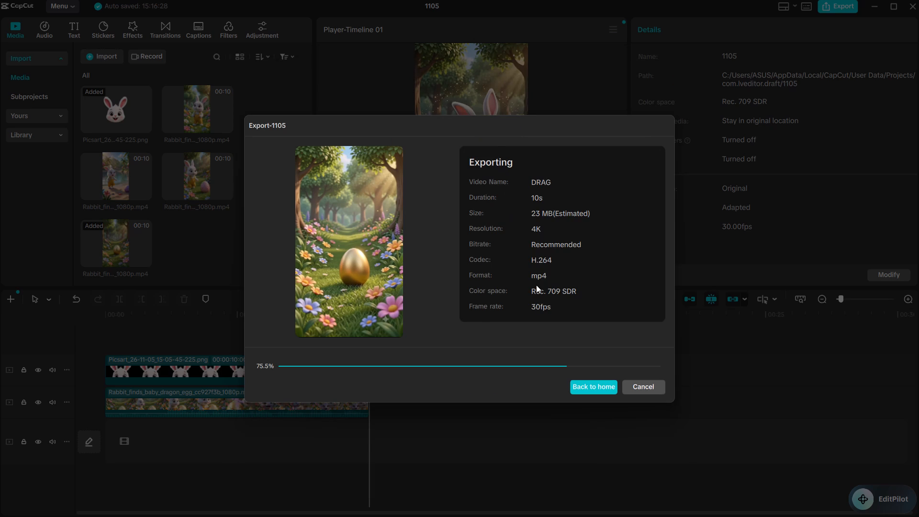
pyautogui.click(277, 431)
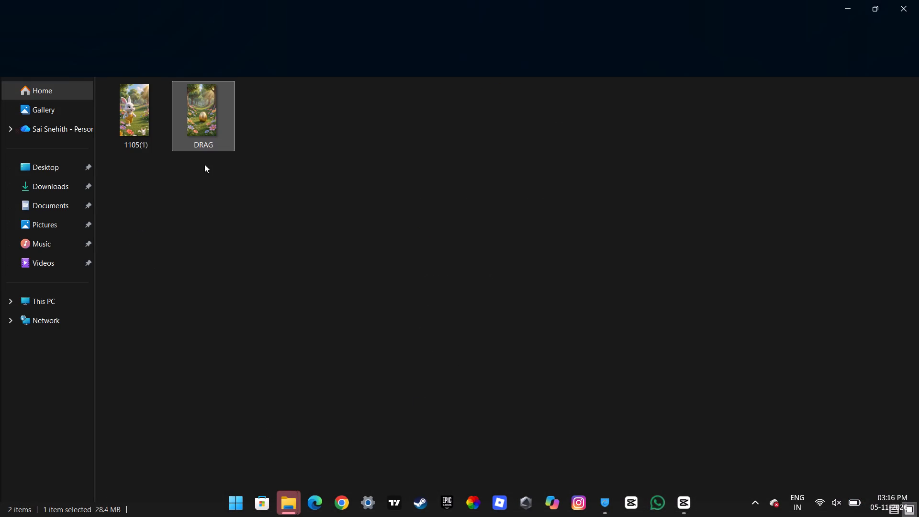
pyautogui.moveTo(199, 132); pyautogui.dragTo(210, 140)
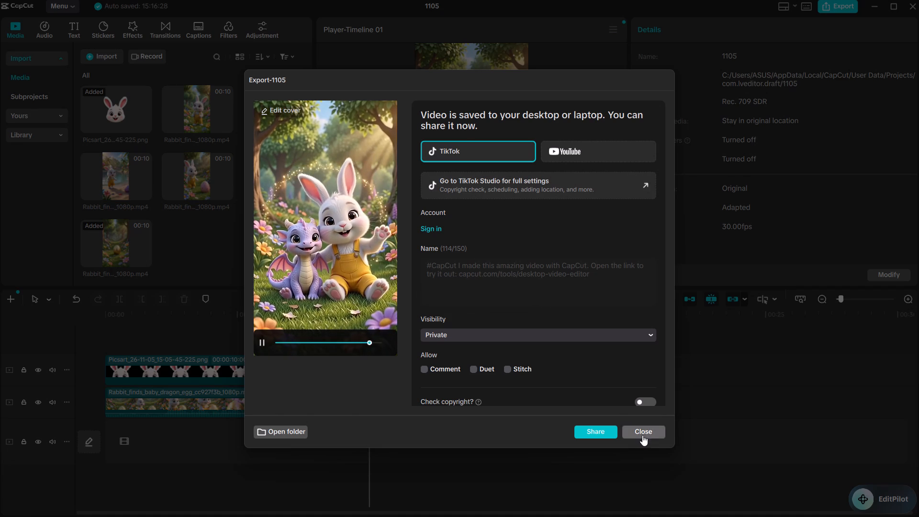
pyautogui.click(642, 435)
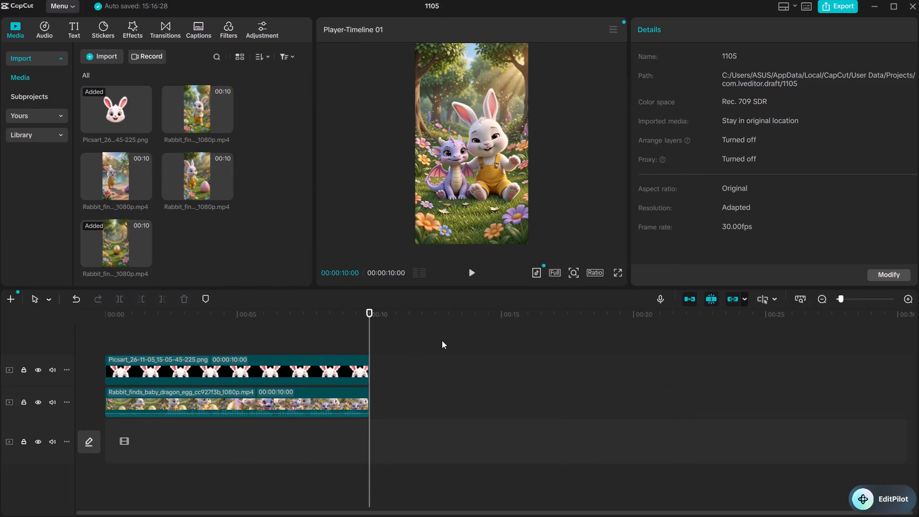
# Move the rabbit face logo clip below the baby dragon clip and back above it so it overlays the whole 10-second video.
pyautogui.click(321, 365)
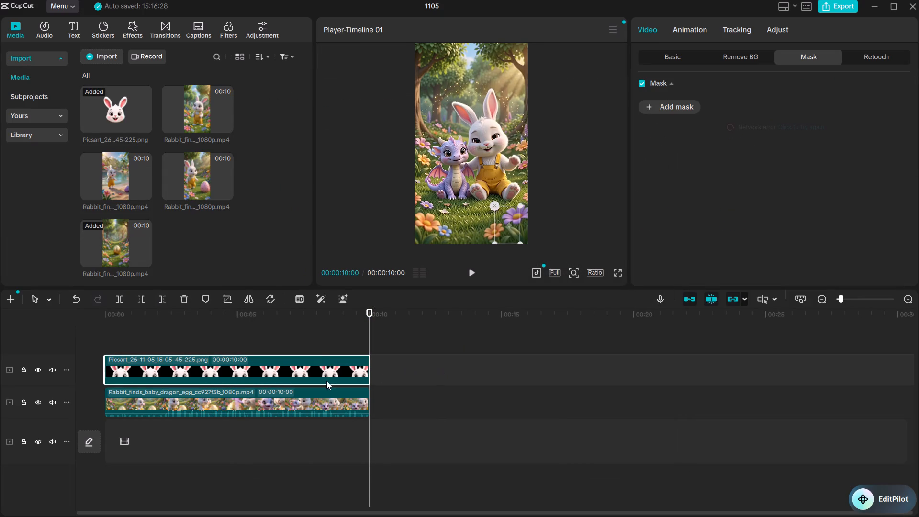
pyautogui.click(326, 381)
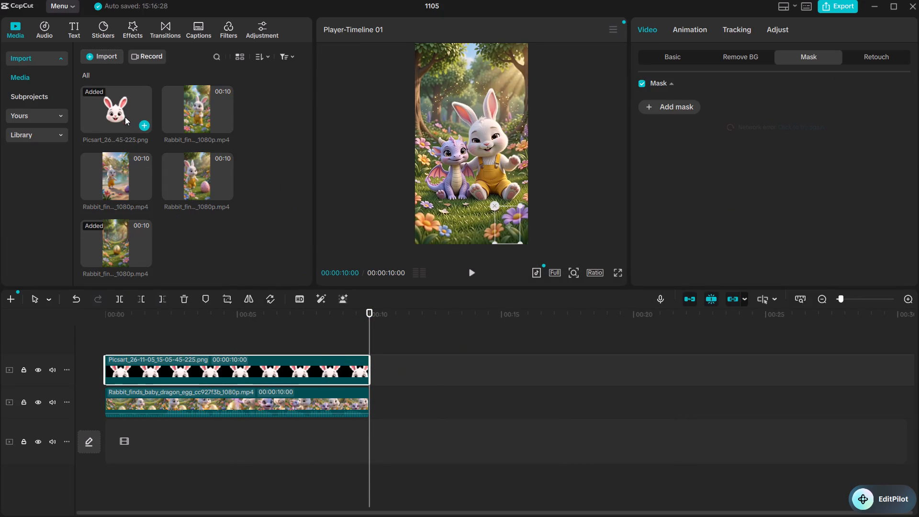
pyautogui.click(123, 108)
pyautogui.moveTo(123, 108); pyautogui.dragTo(159, 203)
pyautogui.moveTo(198, 309); pyautogui.dragTo(200, 318)
pyautogui.moveTo(200, 320); pyautogui.dragTo(181, 360)
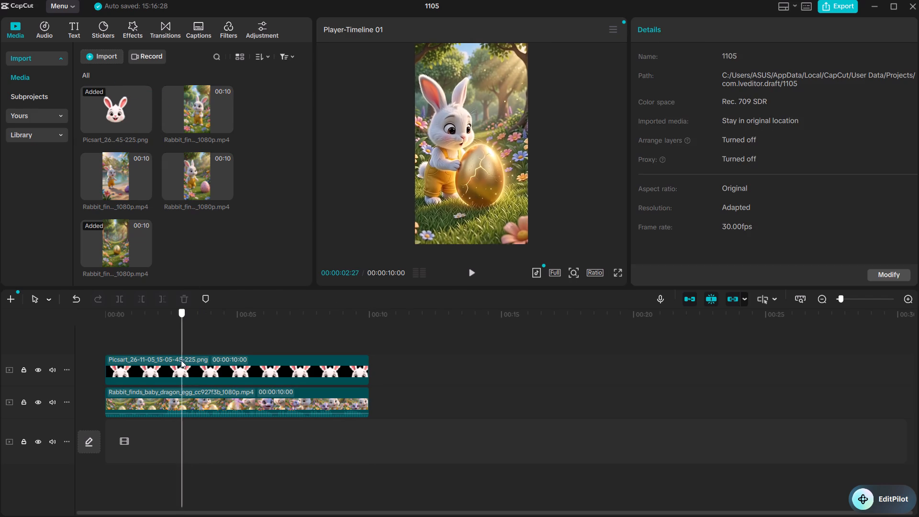
pyautogui.moveTo(181, 360); pyautogui.dragTo(169, 362)
pyautogui.moveTo(213, 376); pyautogui.dragTo(225, 415)
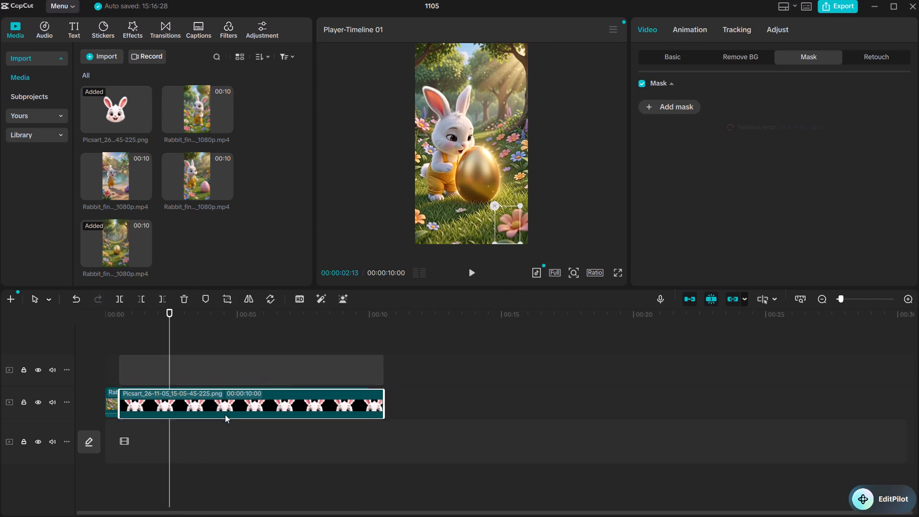
pyautogui.moveTo(225, 415); pyautogui.dragTo(195, 429)
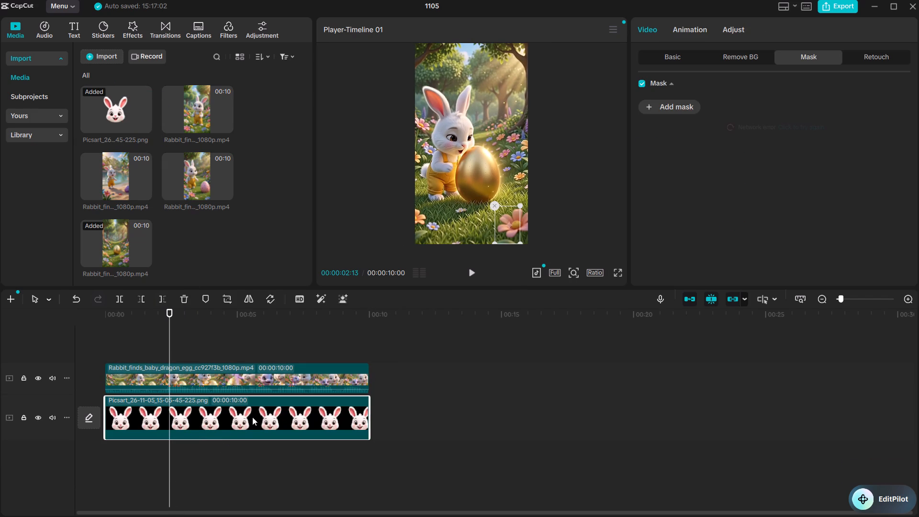
pyautogui.moveTo(252, 417); pyautogui.dragTo(237, 357)
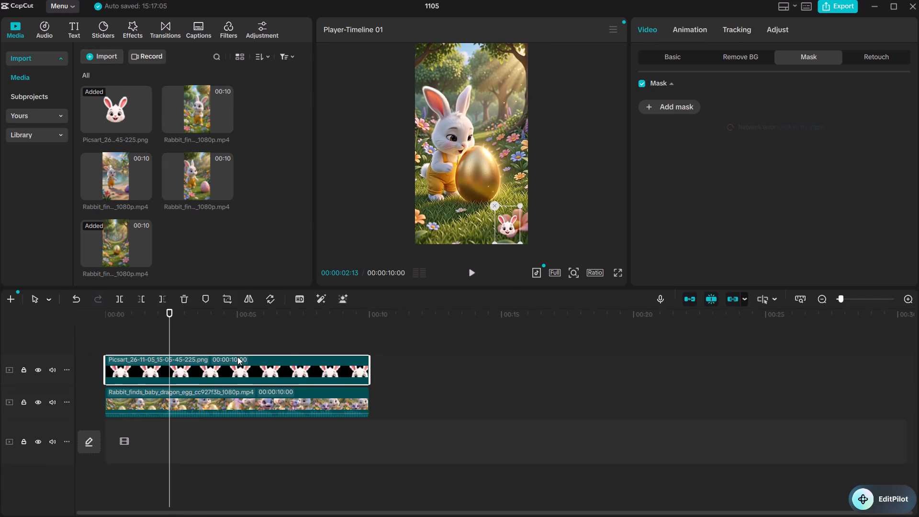
pyautogui.click(434, 382)
pyautogui.click(434, 382)
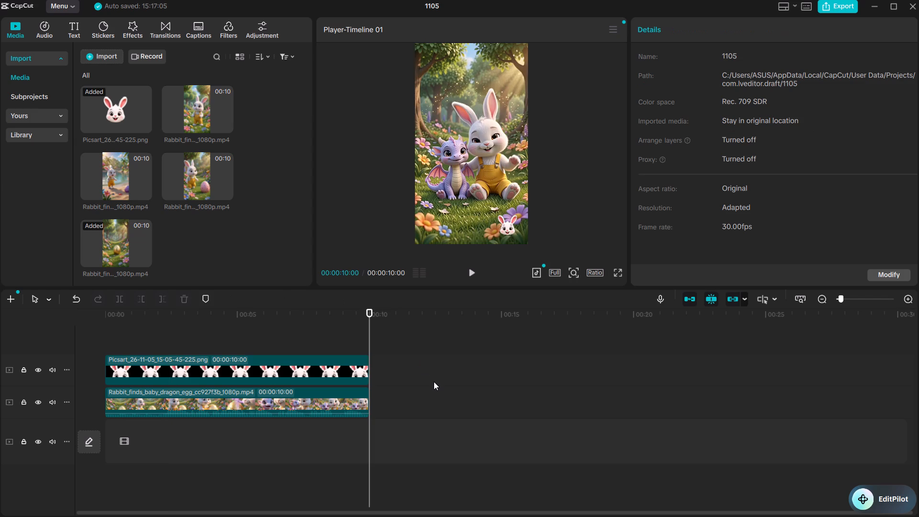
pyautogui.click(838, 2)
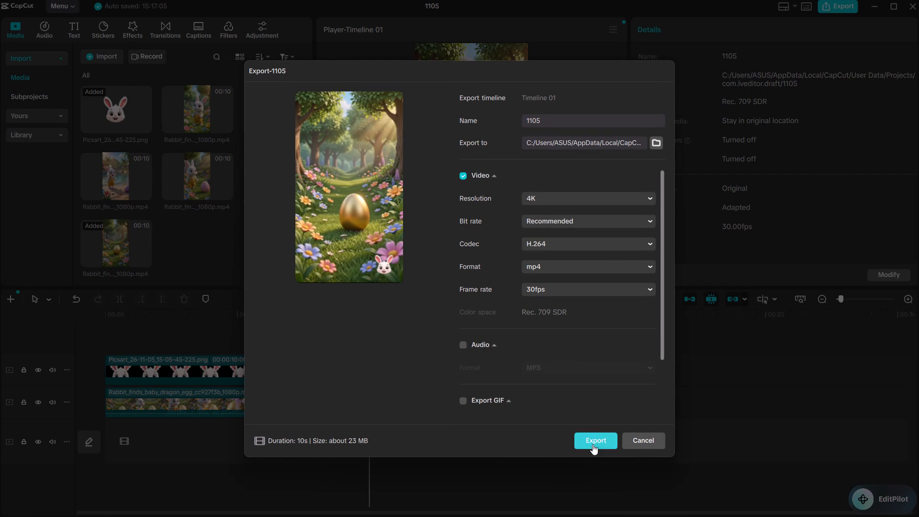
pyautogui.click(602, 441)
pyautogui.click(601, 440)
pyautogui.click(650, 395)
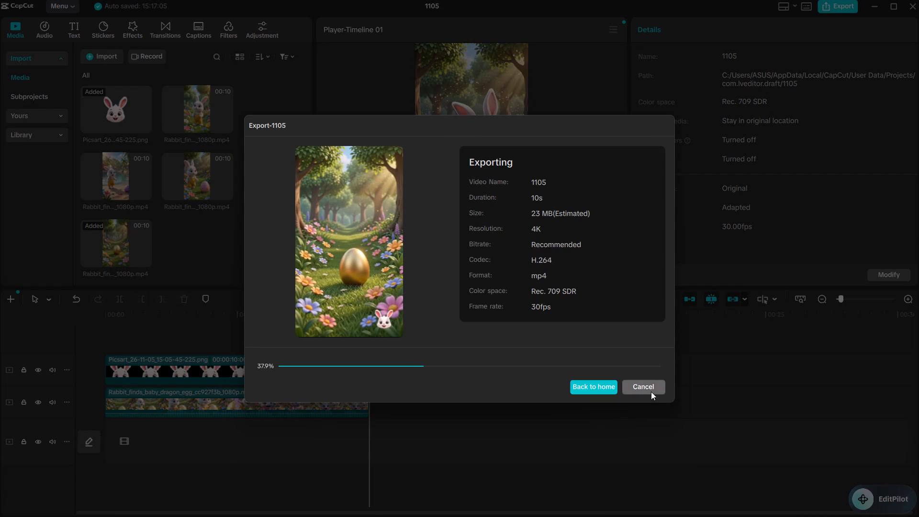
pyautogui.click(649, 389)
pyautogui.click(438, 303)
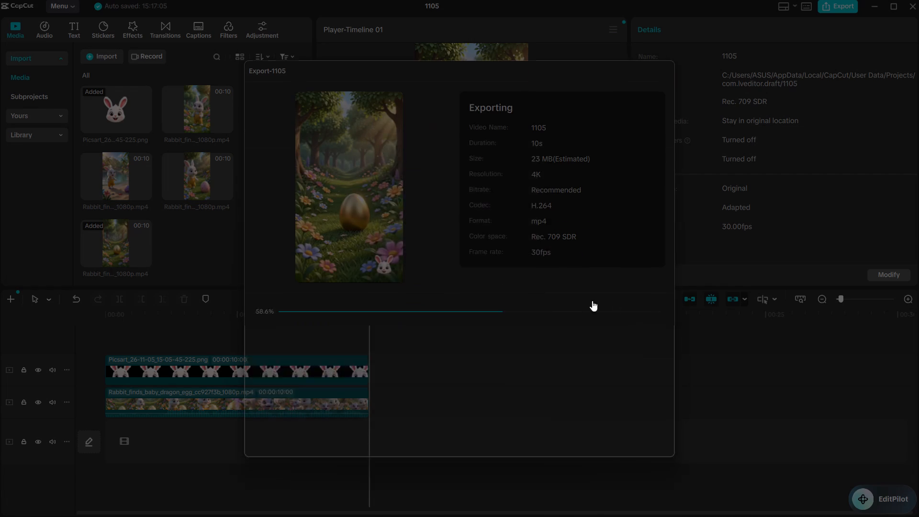
# Export the dragon video with the logo in 4K mp4 as DRAGO, open its export folder and close the finished export dialog.
pyautogui.moveTo(556, 119); pyautogui.dragTo(418, 124)
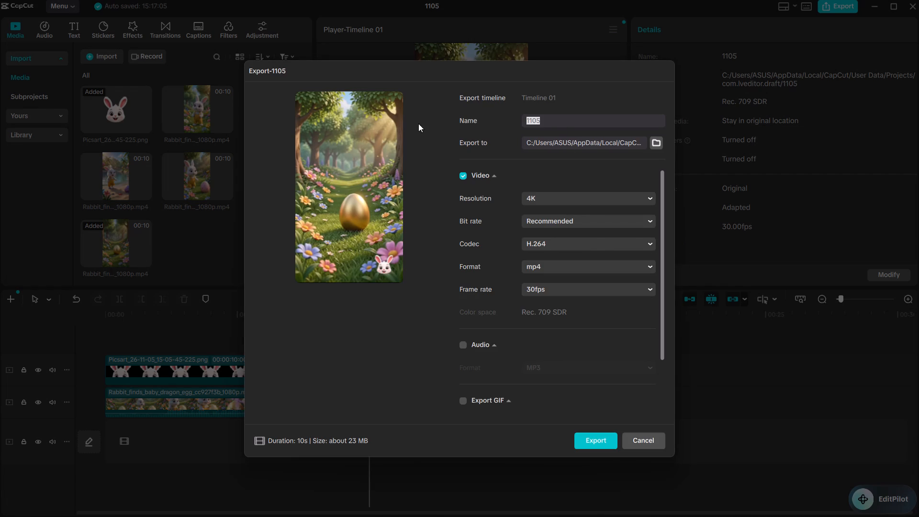
pyautogui.moveTo(418, 124); pyautogui.dragTo(408, 125)
pyautogui.write('DRAGO')
pyautogui.press('Return')
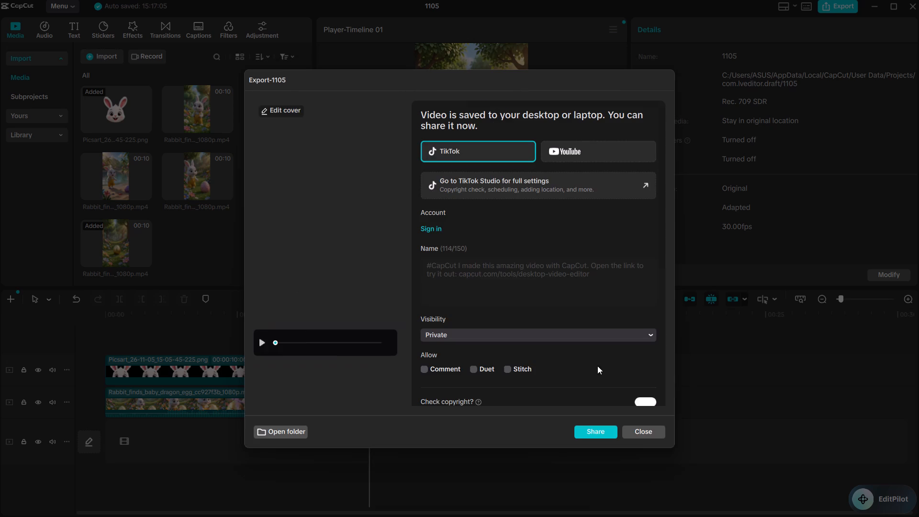
pyautogui.click(288, 427)
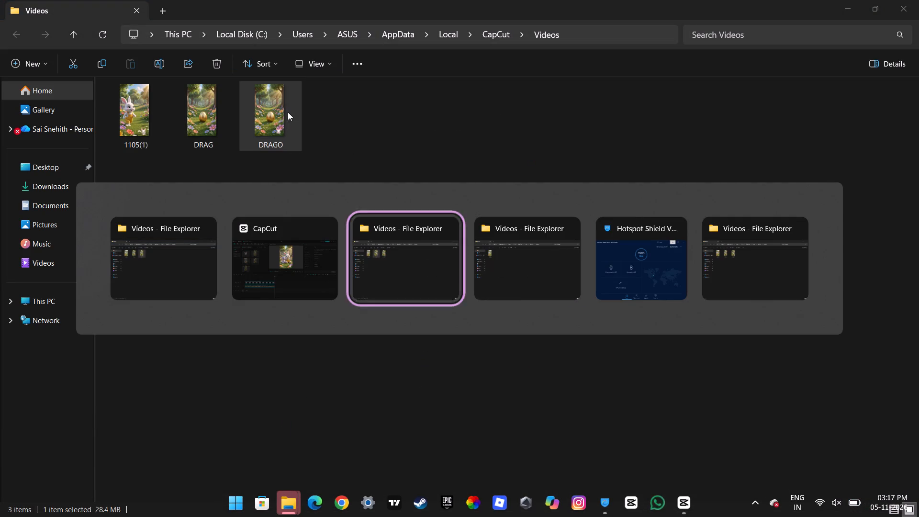
pyautogui.click(635, 425)
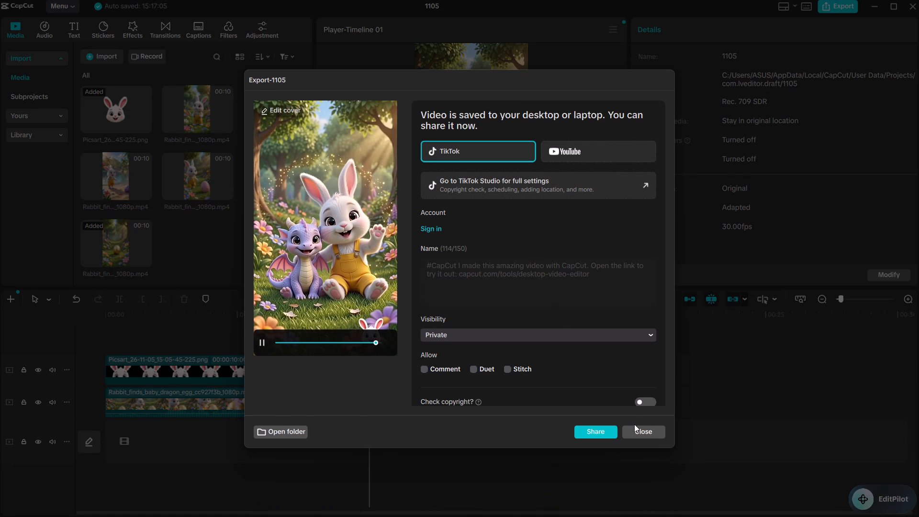
pyautogui.click(637, 428)
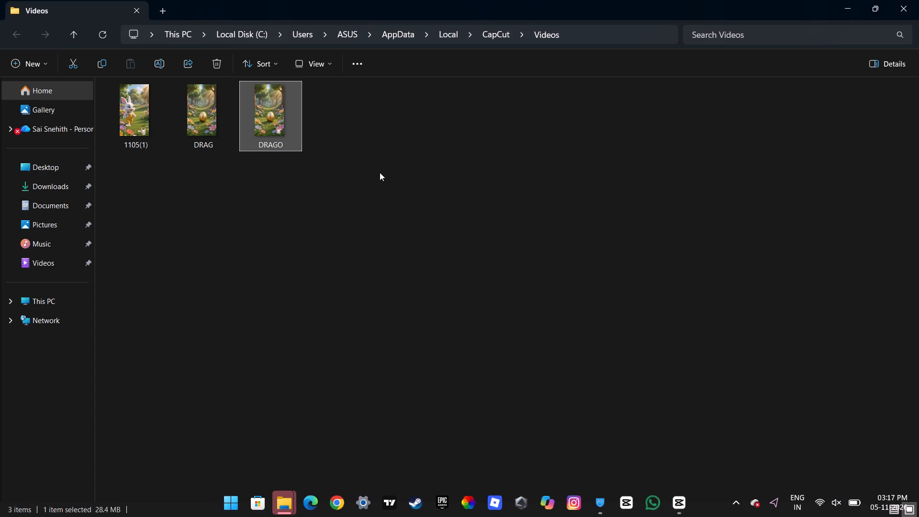
# Move the DRAGO video from the export folder to Downloads.
pyautogui.moveTo(249, 120); pyautogui.dragTo(61, 189)
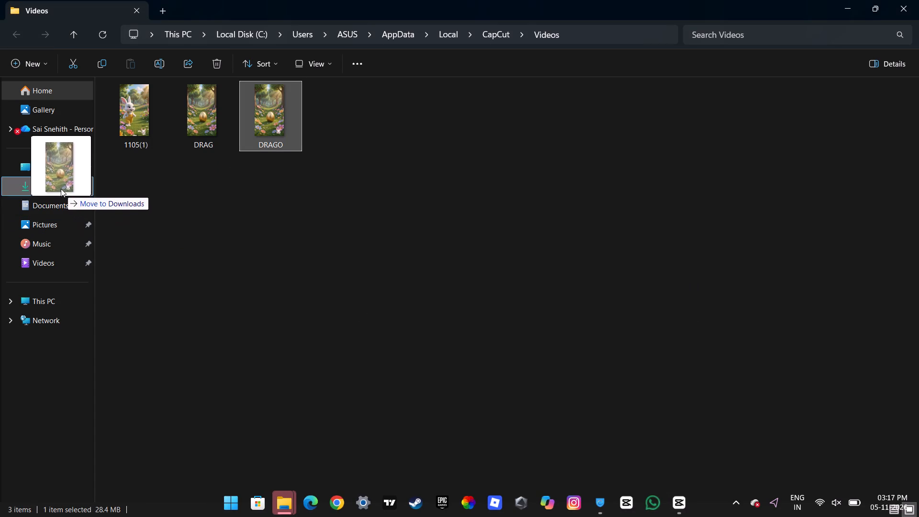
pyautogui.moveTo(61, 189); pyautogui.dragTo(61, 187)
# Open the Downloads folder, play the BUTTERFLY and JELLYFISH exports to check them for the logo, and delete both files.
pyautogui.click(61, 187)
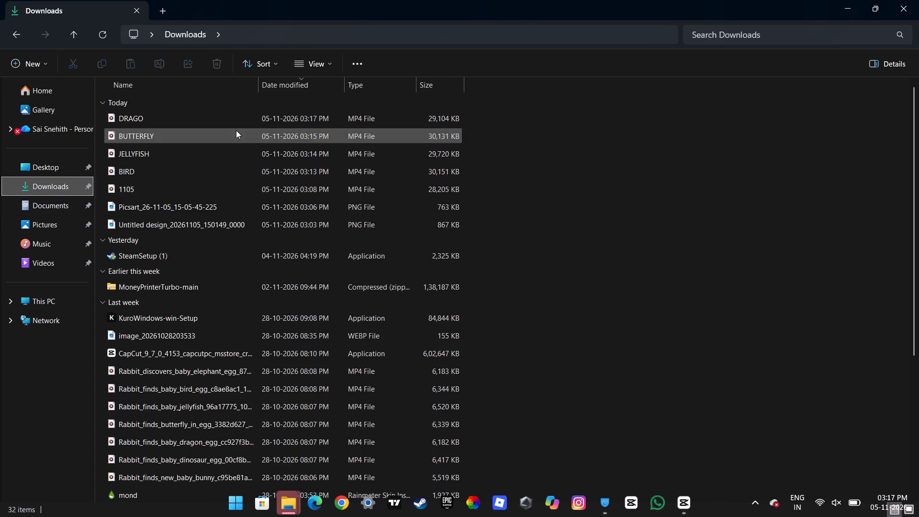
pyautogui.doubleClick(215, 136)
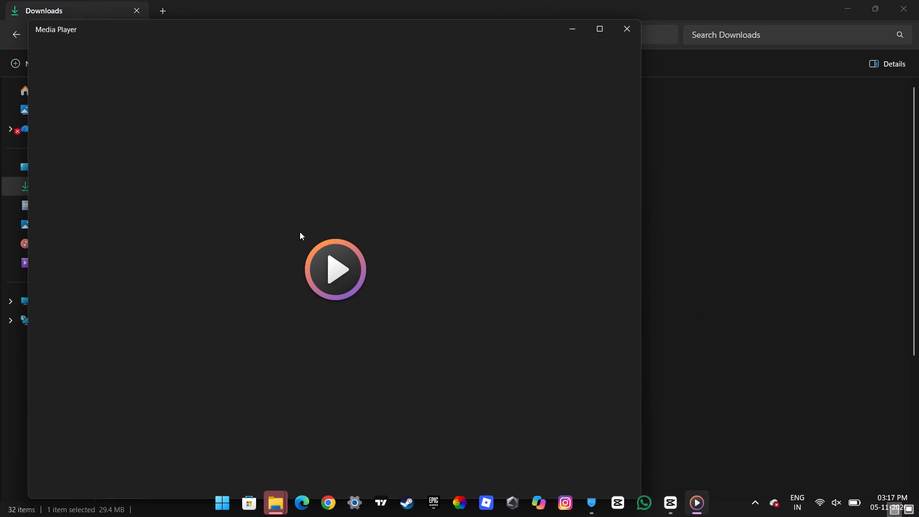
pyautogui.click(343, 286)
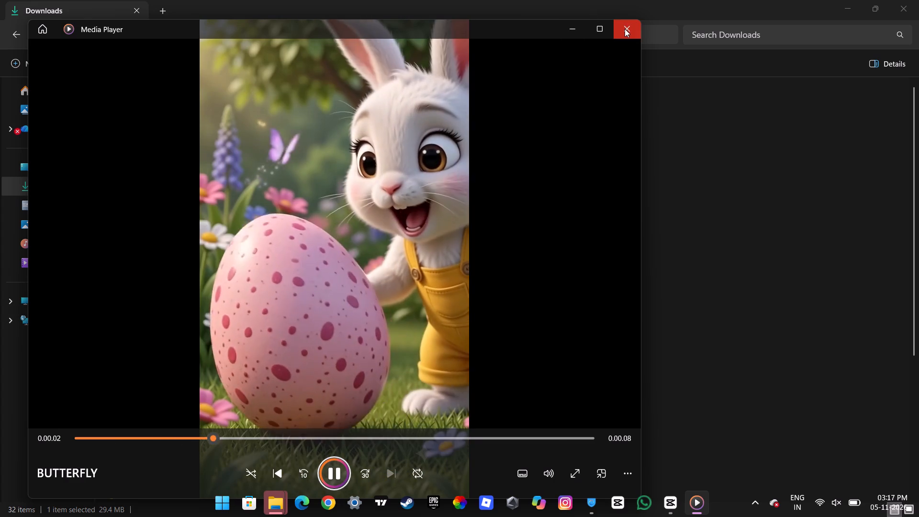
pyautogui.click(625, 29)
pyautogui.doubleClick(380, 149)
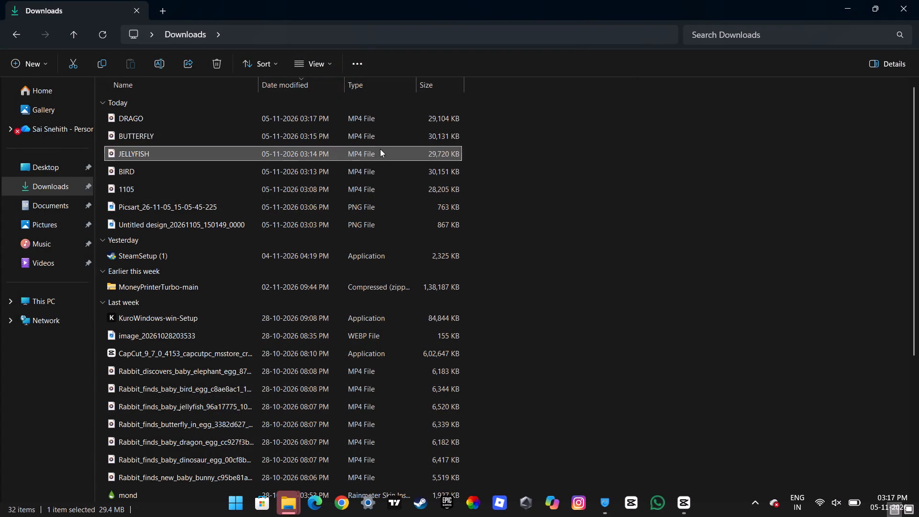
pyautogui.click(331, 282)
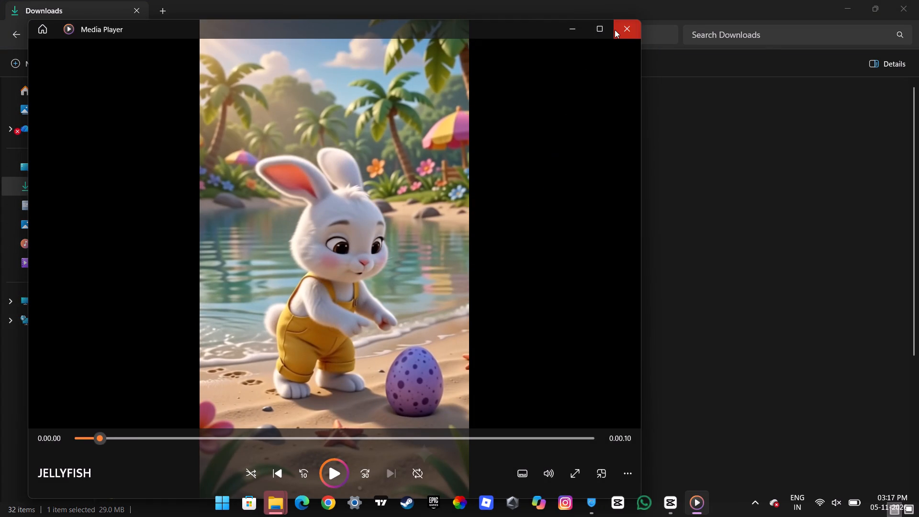
pyautogui.click(615, 30)
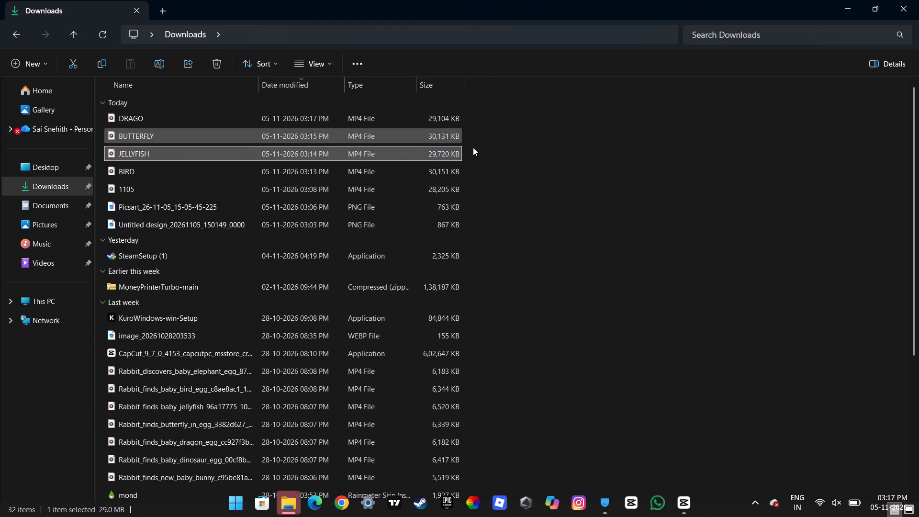
pyautogui.moveTo(473, 147); pyautogui.dragTo(406, 140)
pyautogui.click(213, 61)
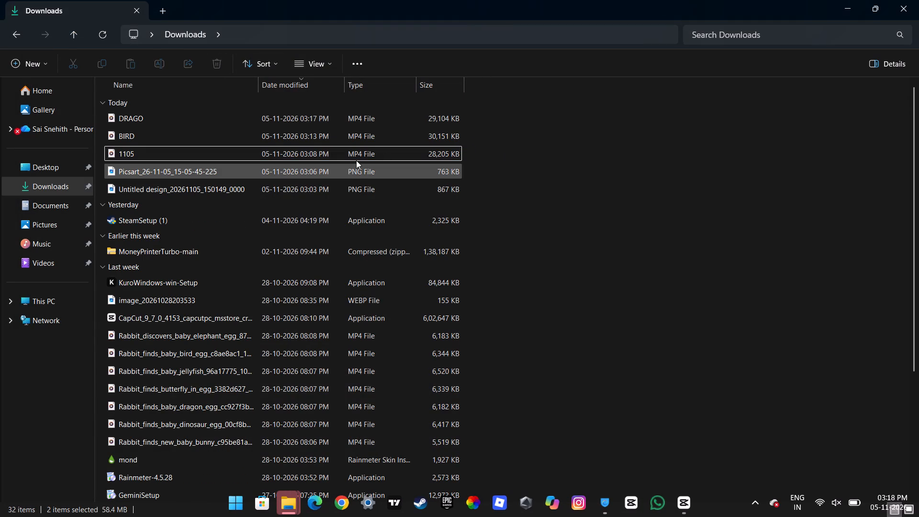
# Play the BIRD export to check it for the logo, delete it from Downloads and close the folder window.
pyautogui.doubleClick(387, 135)
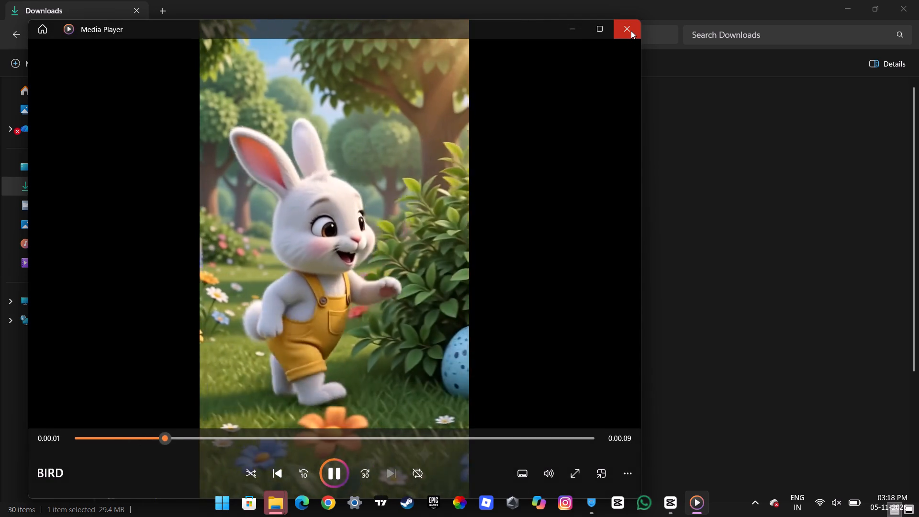
pyautogui.click(631, 31)
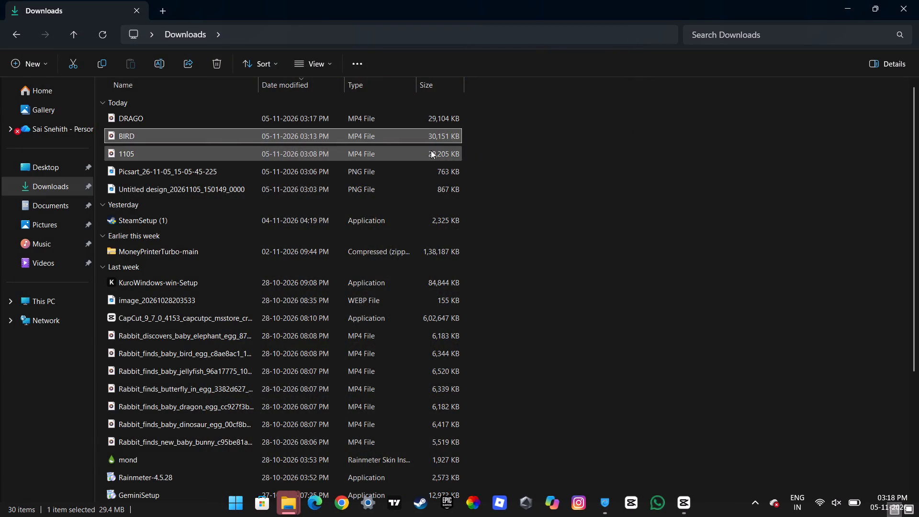
pyautogui.click(415, 139)
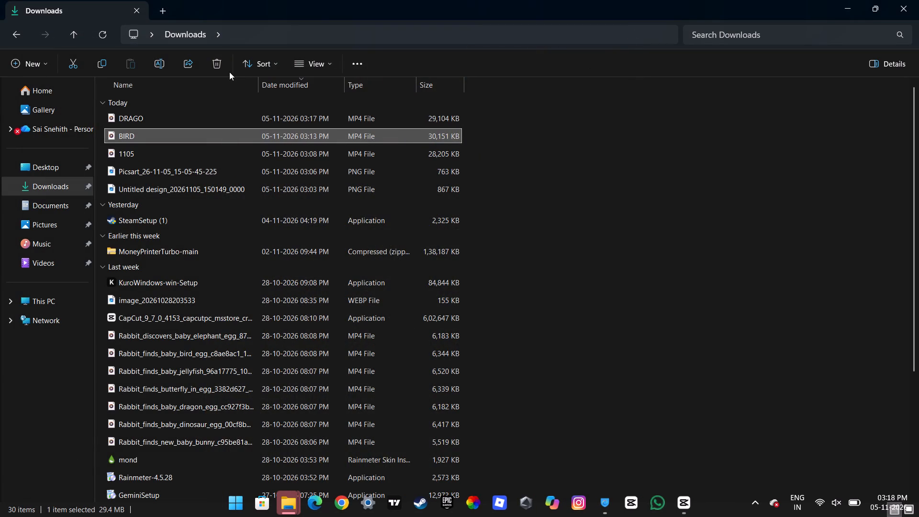
pyautogui.click(222, 66)
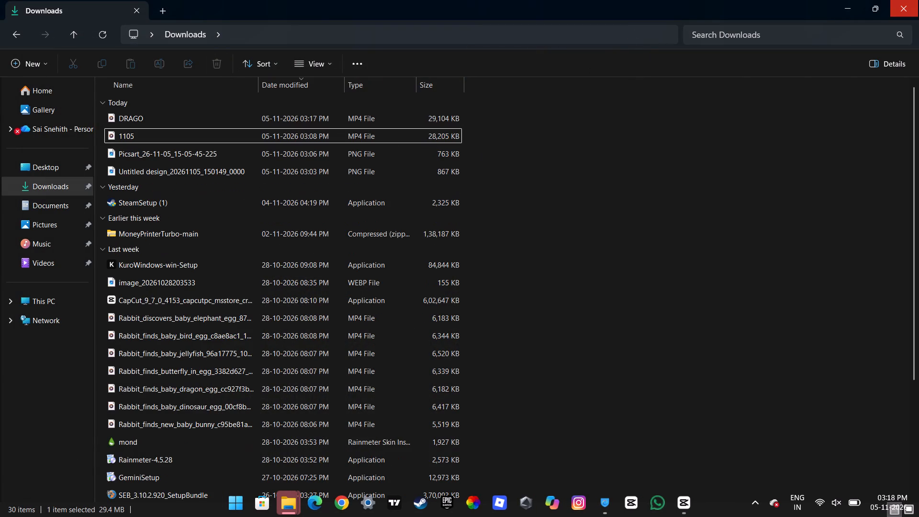
pyautogui.click(917, 0)
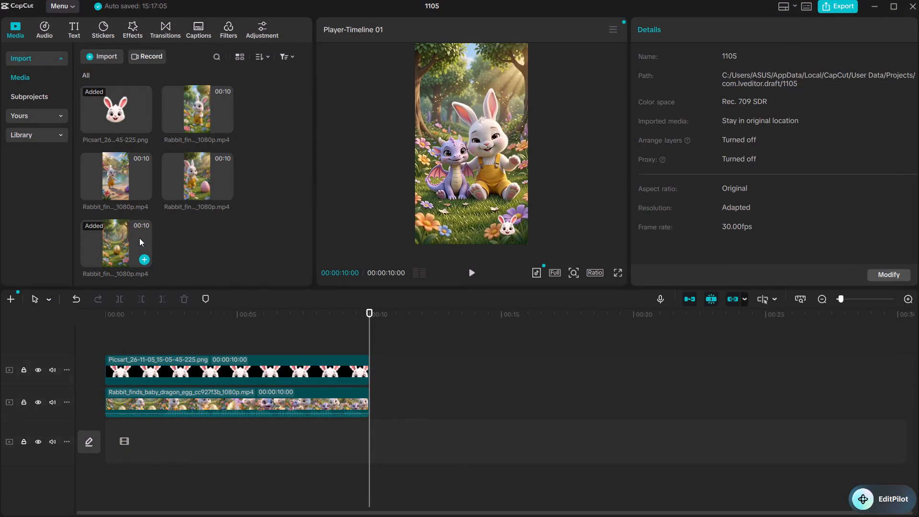
# In CapCut, replace the baby dragon clip on the timeline with the butterfly egg clip and preview it with the logo.
pyautogui.scroll(-3, 123, 226)
pyautogui.click(123, 226)
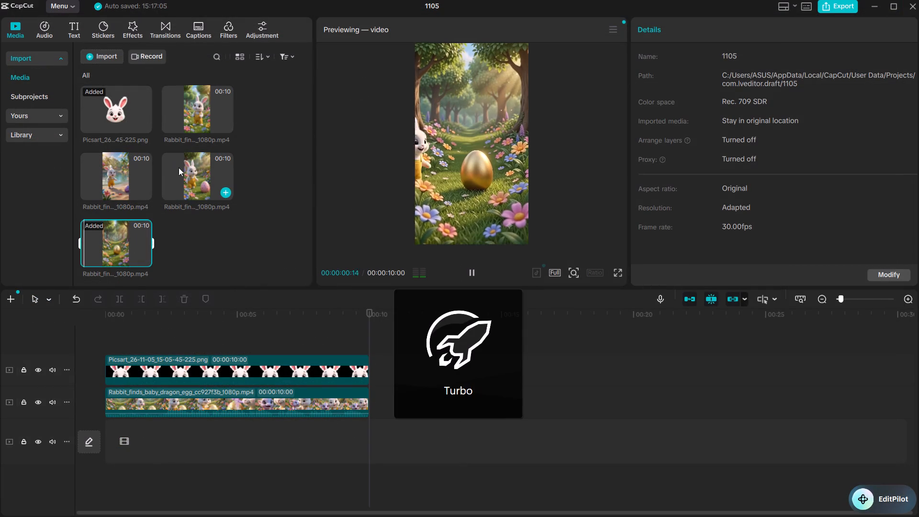
pyautogui.moveTo(184, 174); pyautogui.dragTo(188, 385)
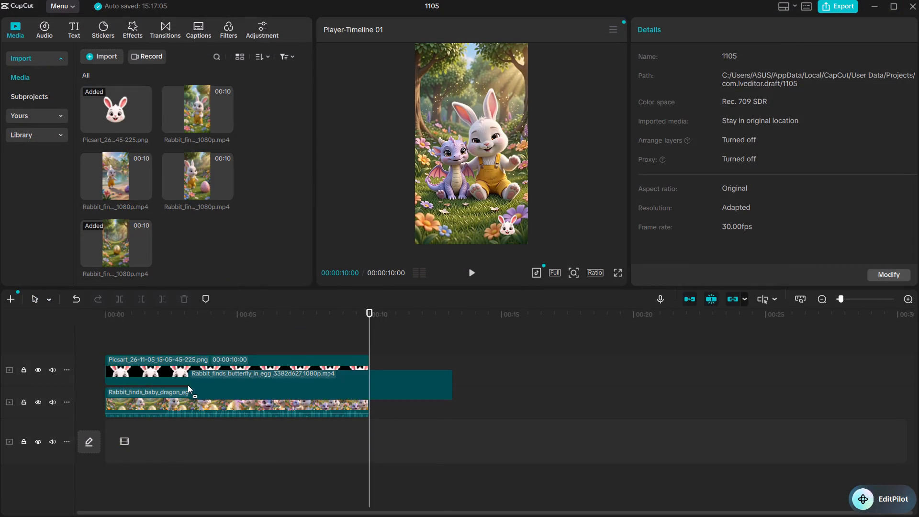
pyautogui.moveTo(188, 385); pyautogui.dragTo(172, 395)
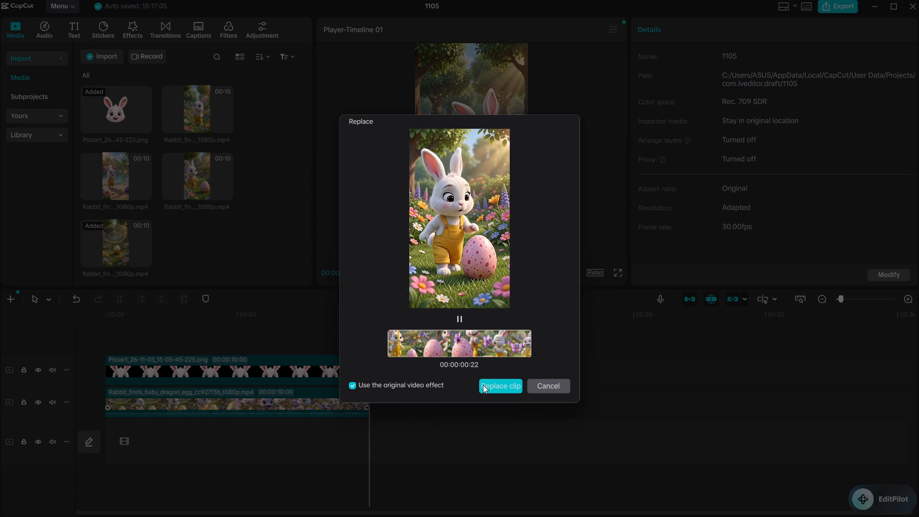
pyautogui.click(490, 380)
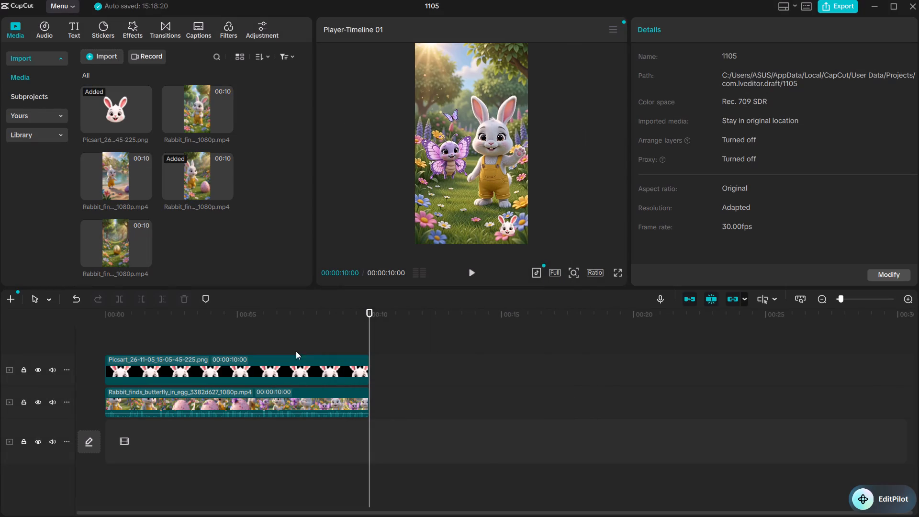
pyautogui.click(265, 335)
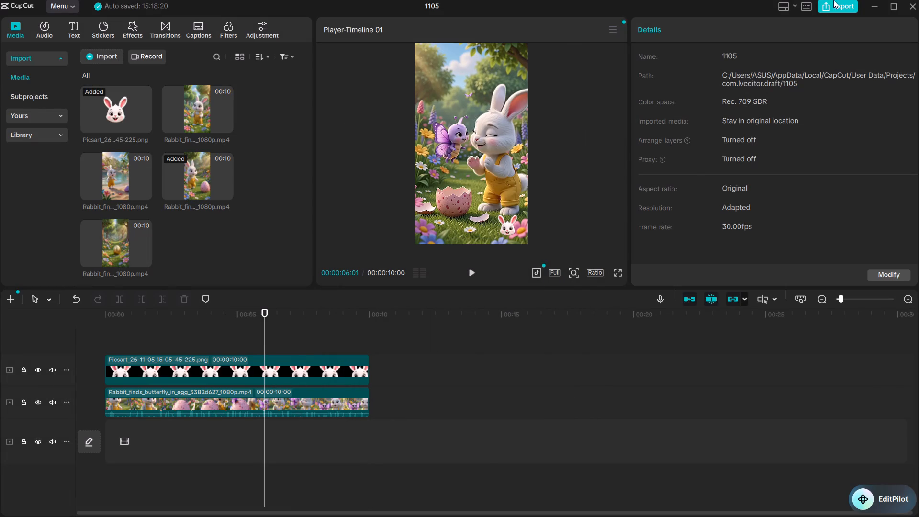
# Export the butterfly egg video in 4K as an mp4 named BUTTER.
pyautogui.click(846, 0)
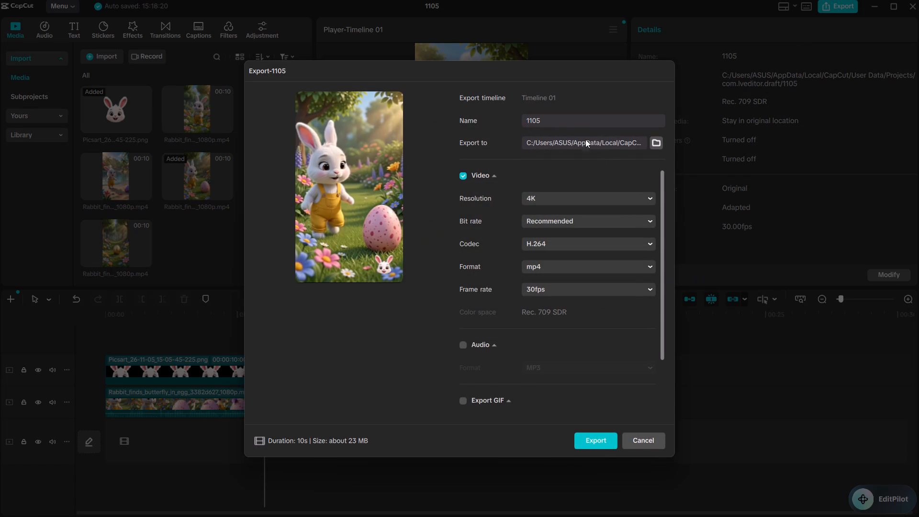
pyautogui.moveTo(565, 118); pyautogui.dragTo(493, 119)
pyautogui.write('BUTTER')
pyautogui.click(585, 442)
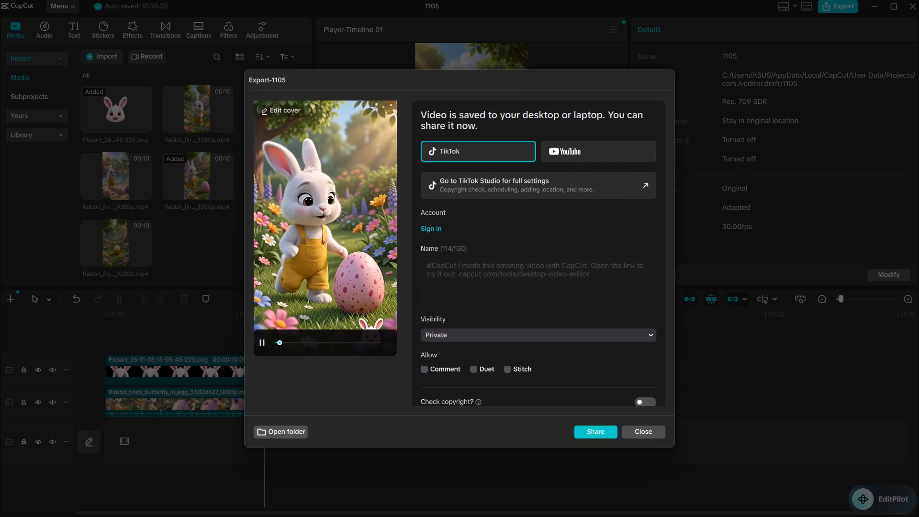
# Open the export folder to look at the BUTTER file, minimize the folder window and close the export dialog.
pyautogui.click(294, 436)
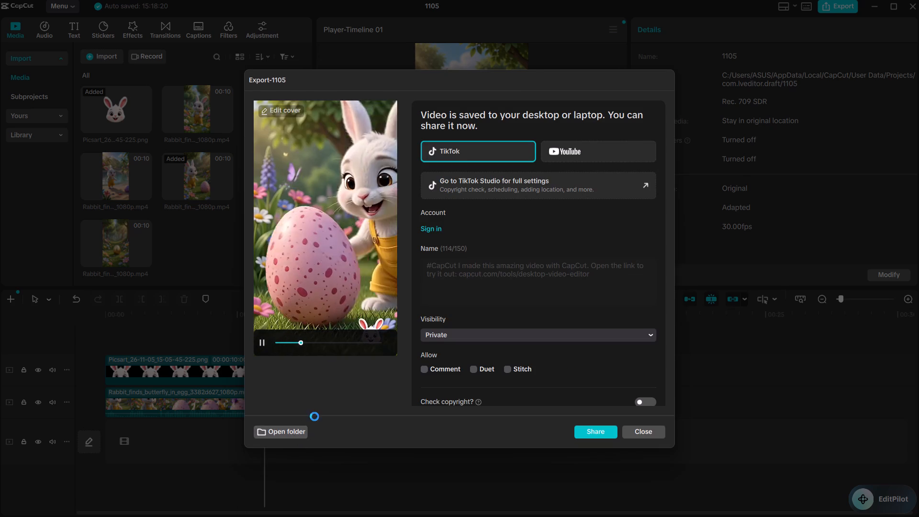
pyautogui.moveTo(199, 123); pyautogui.dragTo(307, 208)
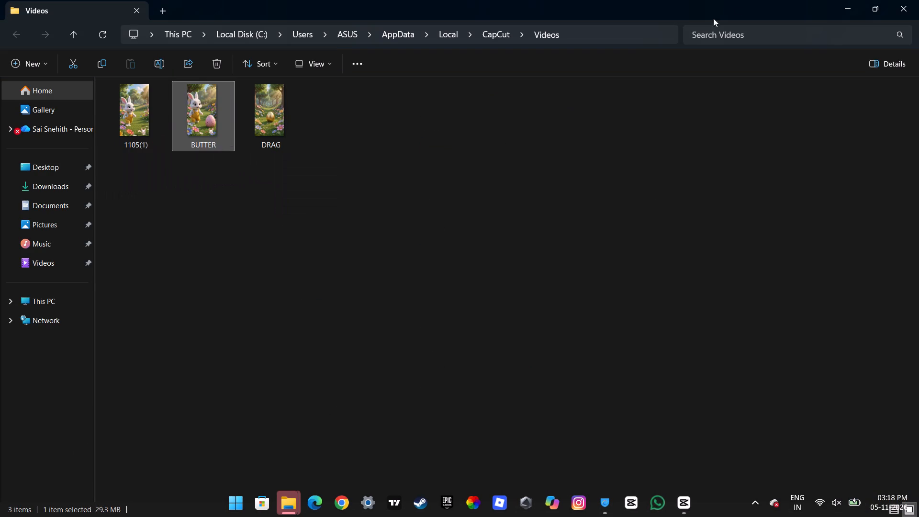
pyautogui.click(843, 1)
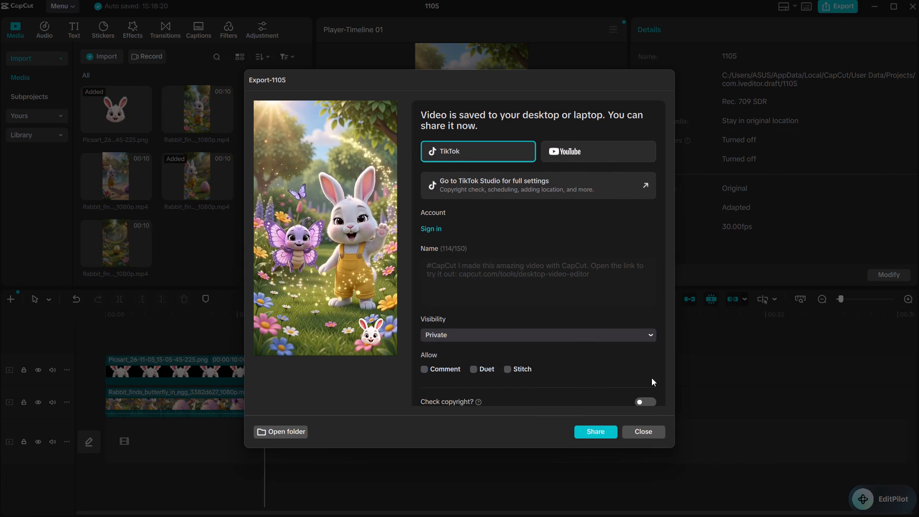
pyautogui.click(643, 432)
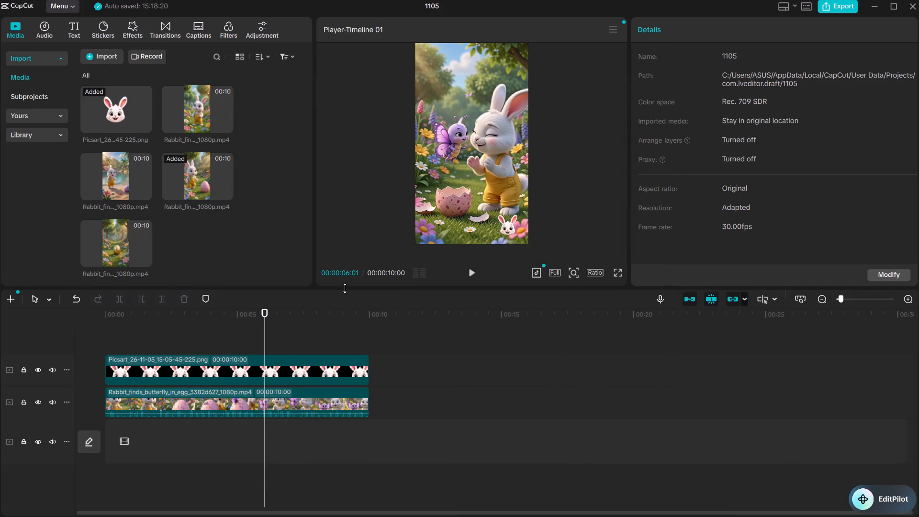
# Replace the butterfly clip on the timeline with the baby jellyfish clip, keeping the original video effect.
pyautogui.moveTo(101, 181); pyautogui.dragTo(115, 188)
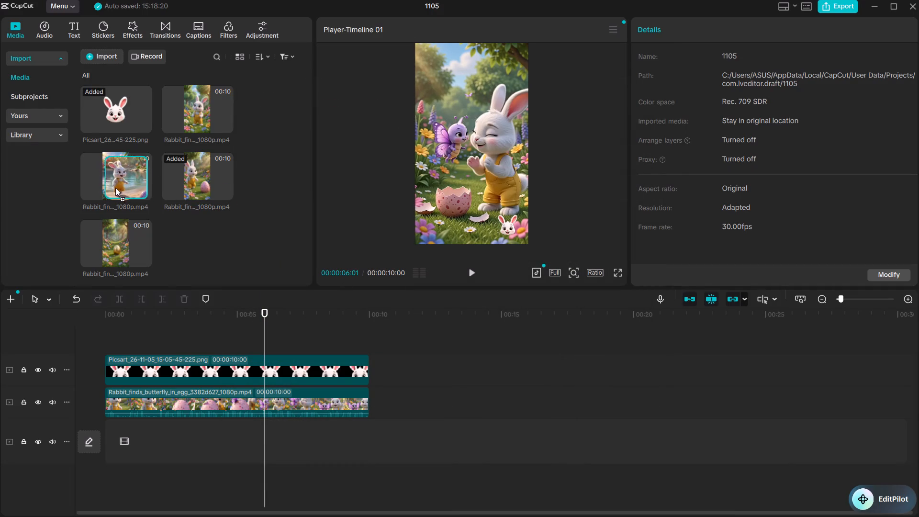
pyautogui.moveTo(115, 188); pyautogui.dragTo(204, 396)
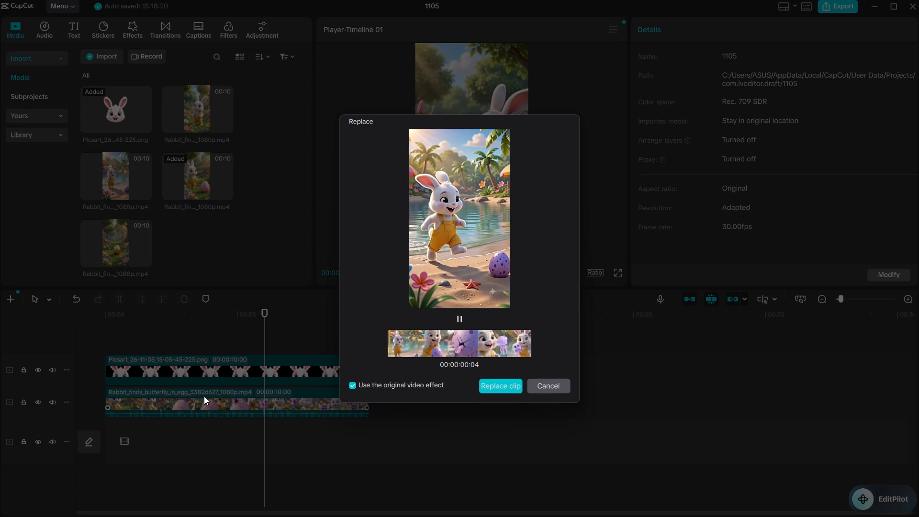
pyautogui.click(490, 387)
# Export the baby jellyfish video in 4K as an mp4 named JELLY and close the export dialog.
pyautogui.click(826, 5)
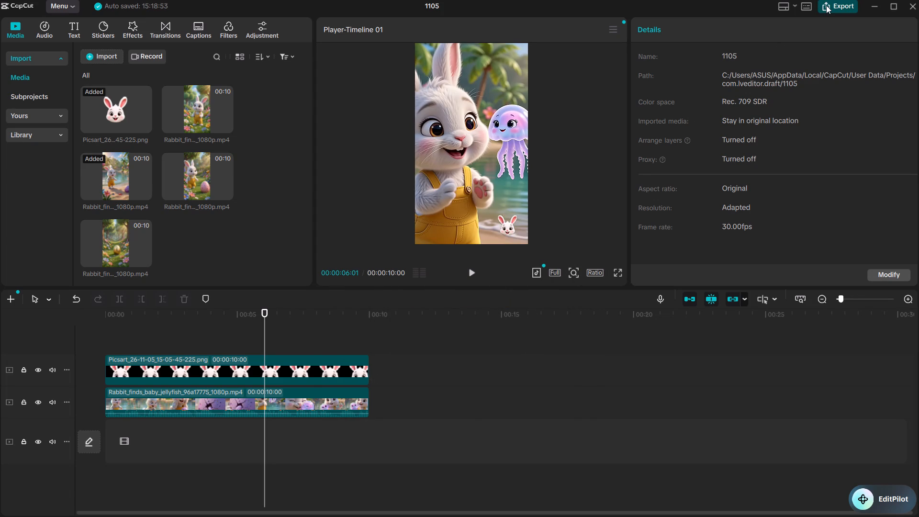
pyautogui.moveTo(583, 120); pyautogui.dragTo(480, 124)
pyautogui.write('JELLY')
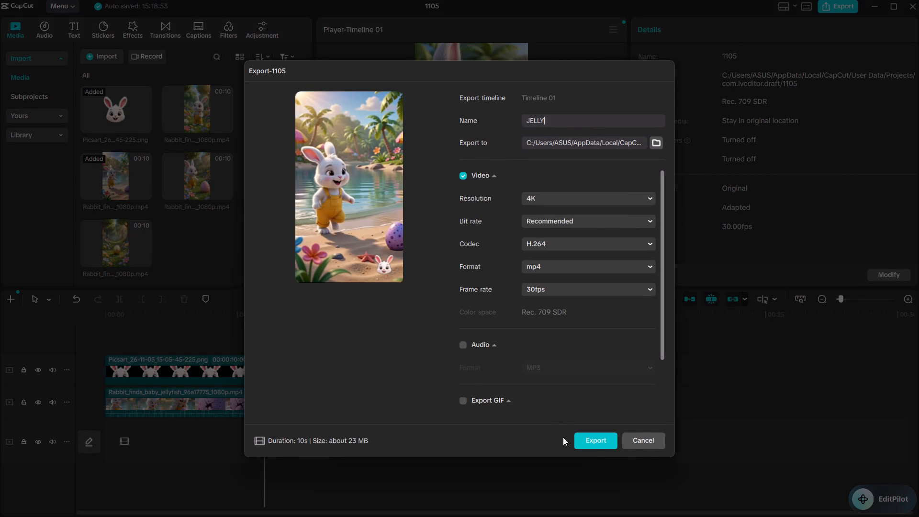
pyautogui.click(597, 441)
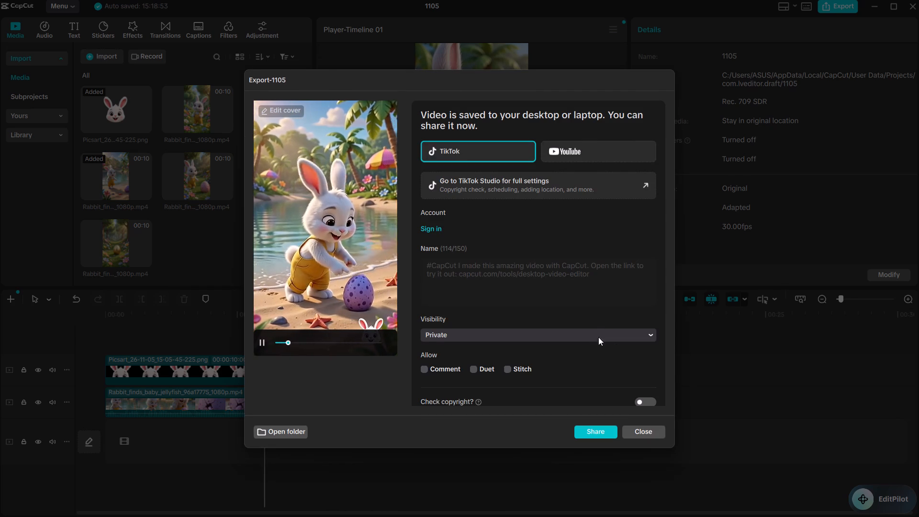
pyautogui.click(640, 433)
# Replace the jellyfish clip on the timeline with the baby bird egg clip, keeping the original video effect.
pyautogui.scroll(1, 187, 208)
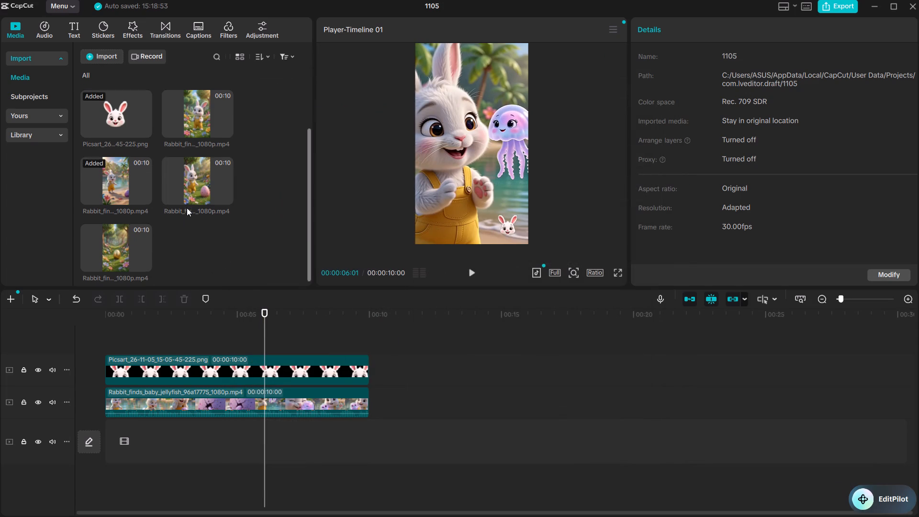
pyautogui.scroll(1, 187, 208)
pyautogui.moveTo(196, 164); pyautogui.dragTo(214, 350)
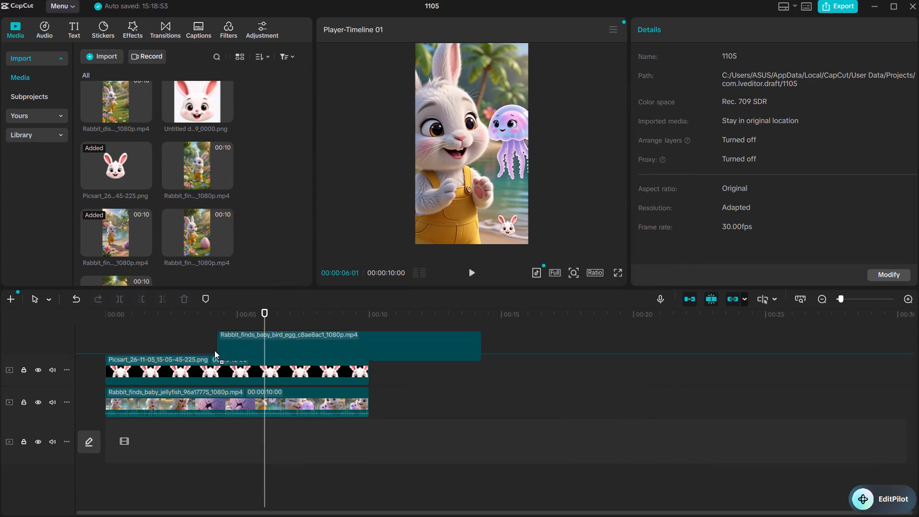
pyautogui.moveTo(214, 350); pyautogui.dragTo(182, 392)
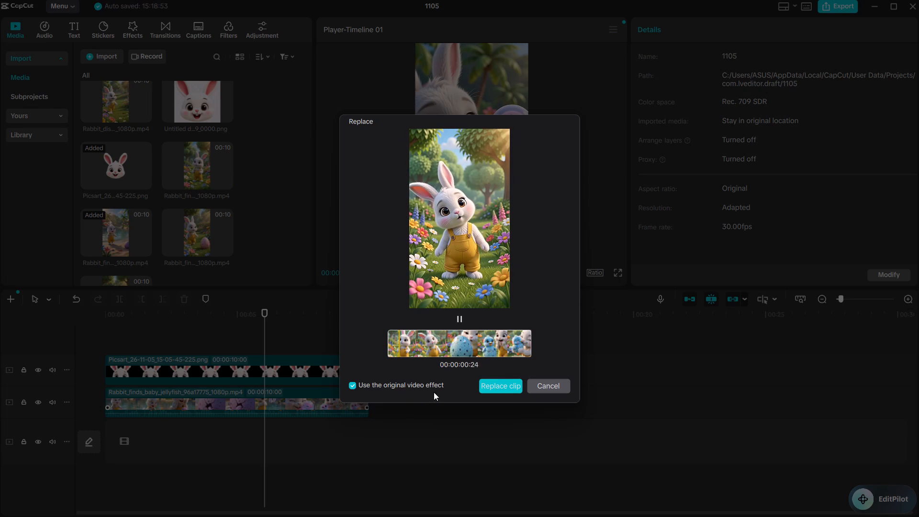
pyautogui.click(497, 390)
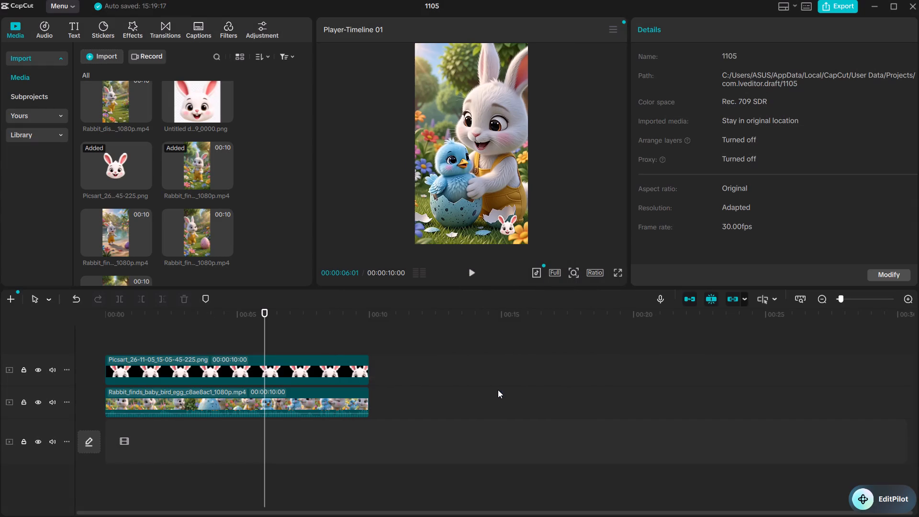
# Export the baby bird egg video in 4K as an mp4 named BIRD and close the export dialog.
pyautogui.click(842, 3)
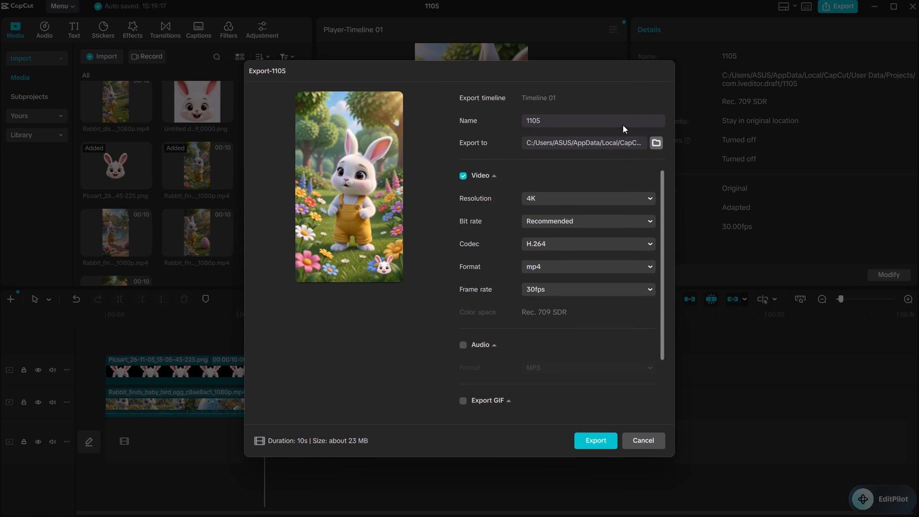
pyautogui.moveTo(623, 126); pyautogui.dragTo(437, 130)
pyautogui.write('BIRD')
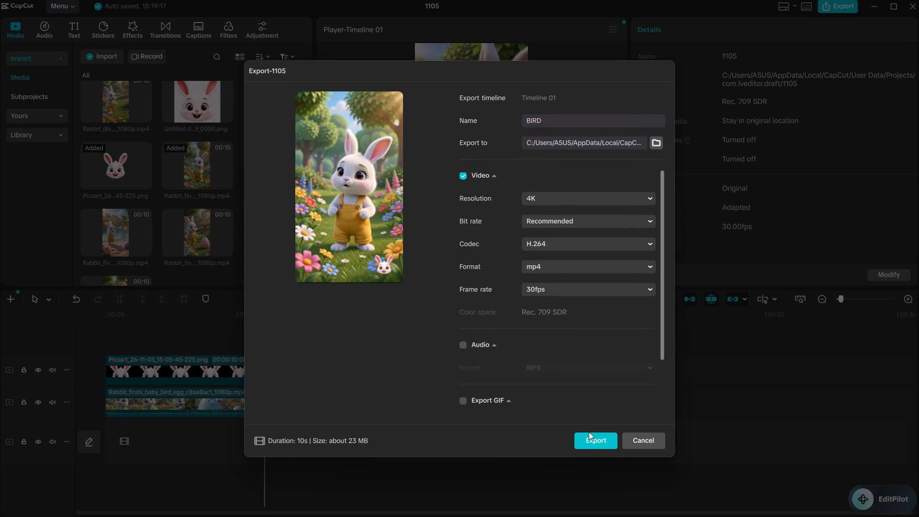
pyautogui.click(596, 440)
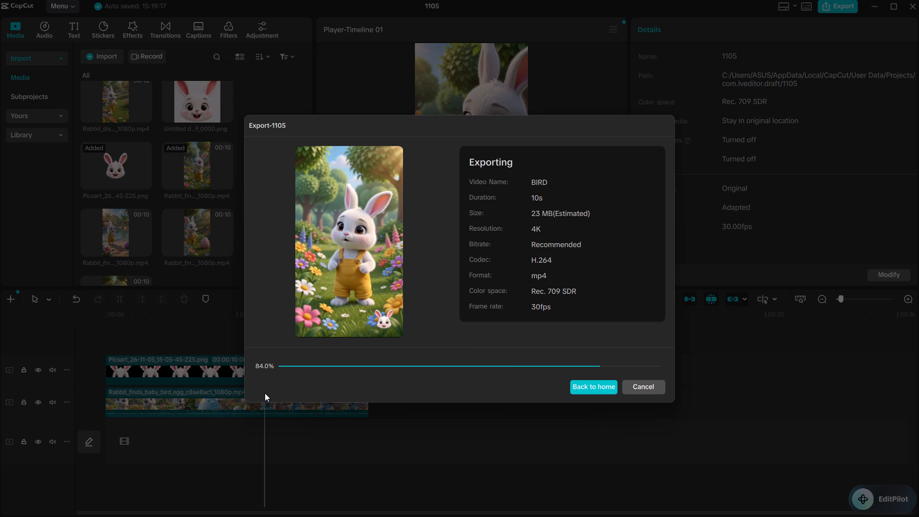
pyautogui.click(292, 434)
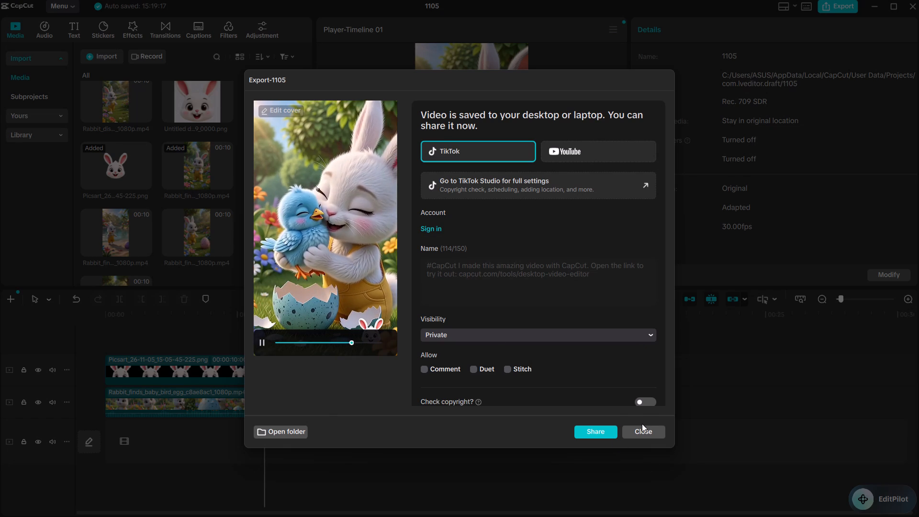
pyautogui.click(638, 428)
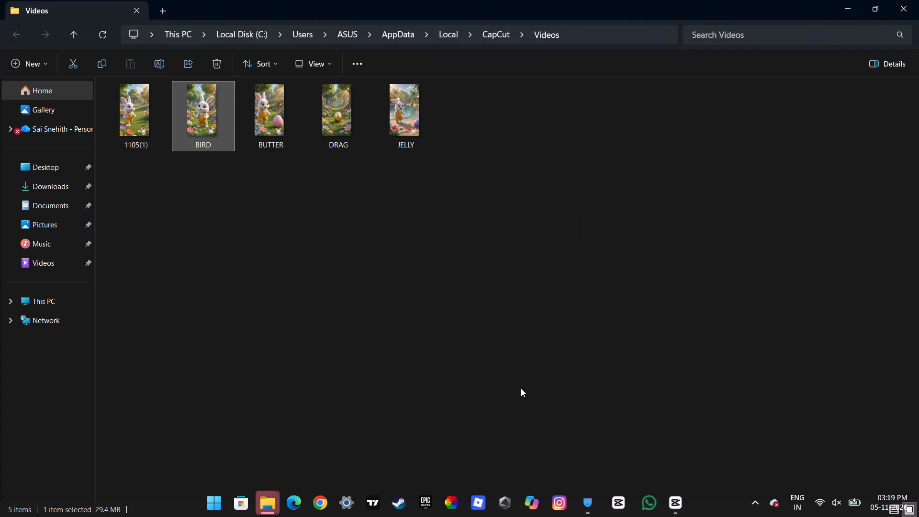
# Move the BIRD, BUTTER, DRAG and JELLY videos from the CapCut Videos folder to the Downloads folder.
pyautogui.moveTo(488, 173); pyautogui.dragTo(234, 74)
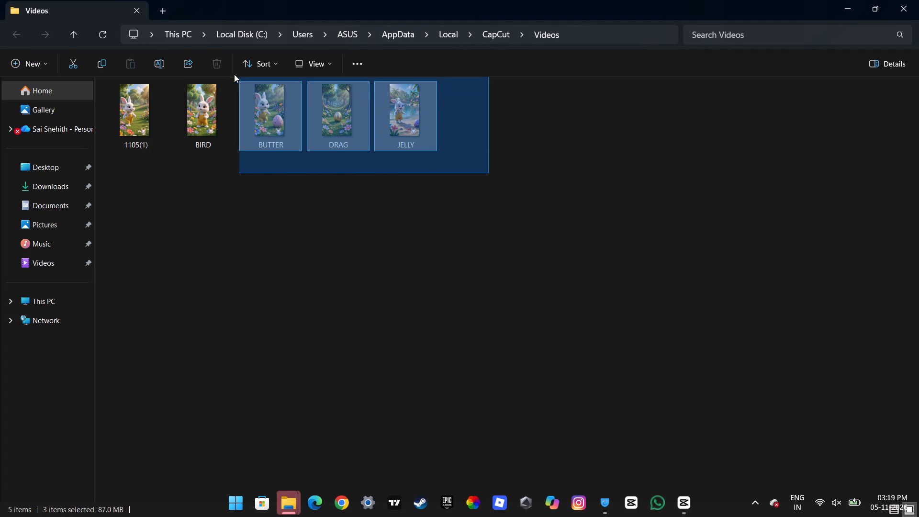
pyautogui.moveTo(234, 74); pyautogui.dragTo(172, 94)
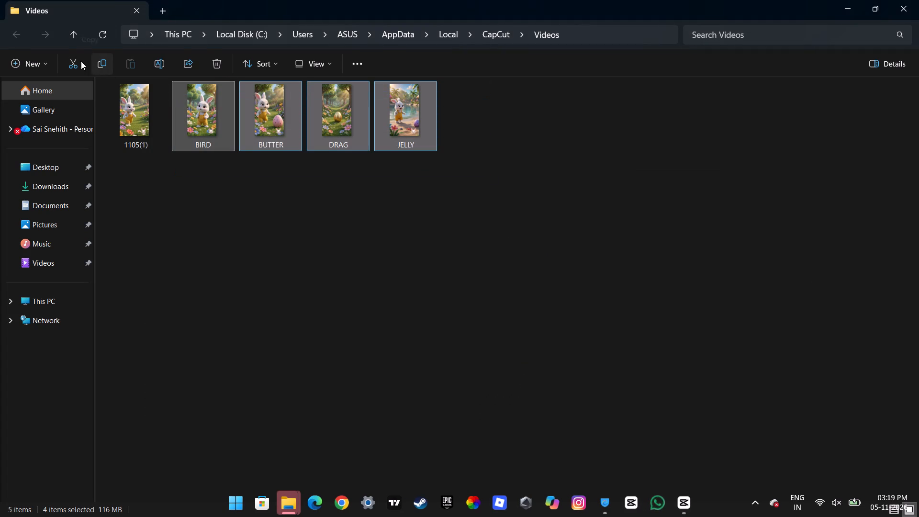
pyautogui.click(80, 61)
pyautogui.click(71, 193)
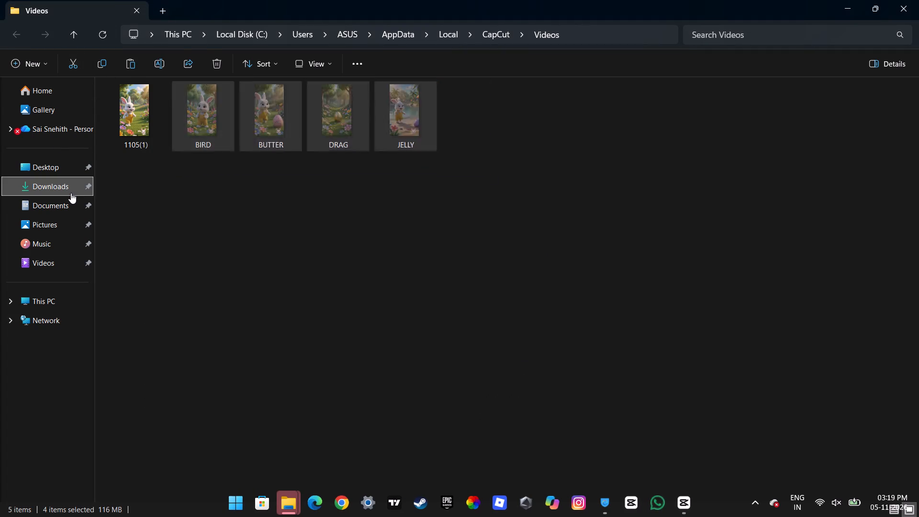
pyautogui.click(128, 69)
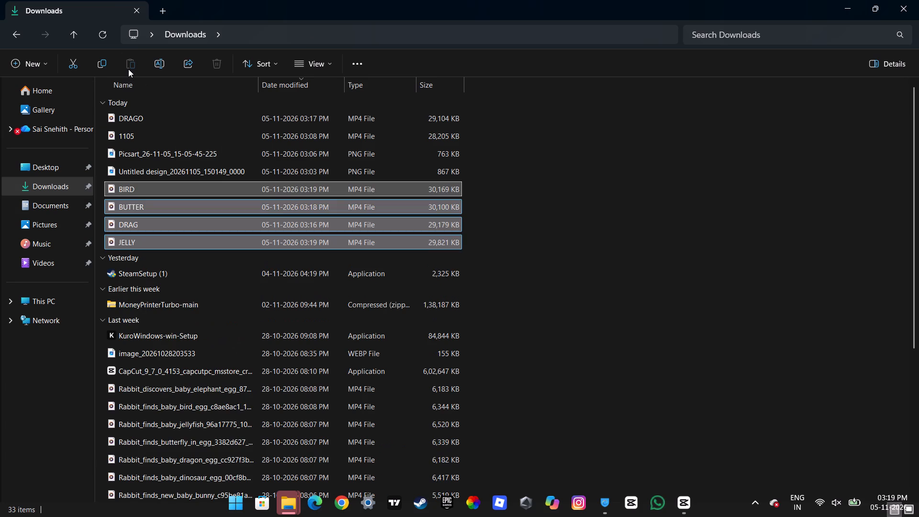
pyautogui.click(595, 197)
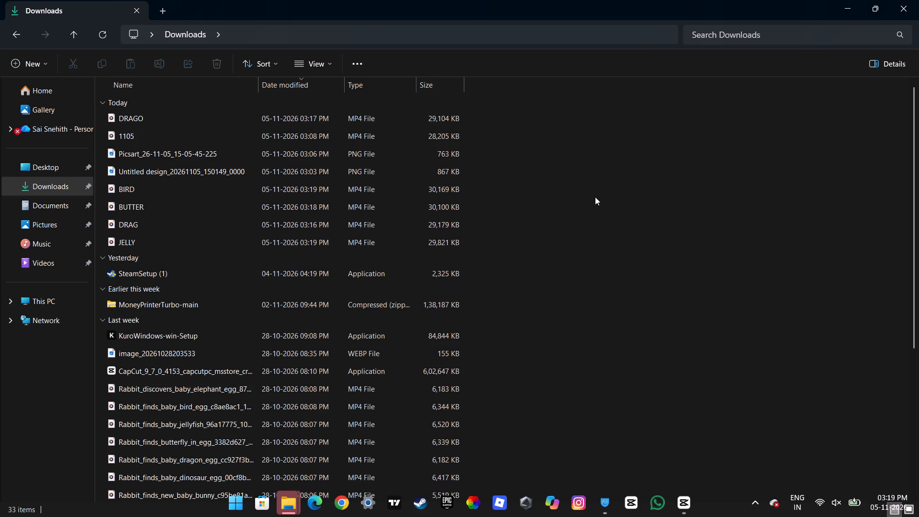
# Close the Downloads window, minimize CapCut, and close the leftover Videos folder windows behind it.
pyautogui.click(918, 0)
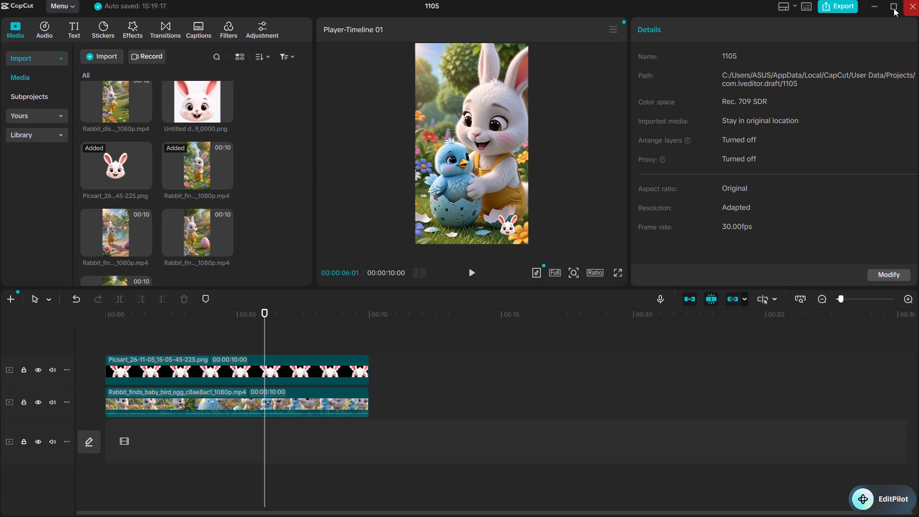
pyautogui.click(872, 2)
pyautogui.click(909, 0)
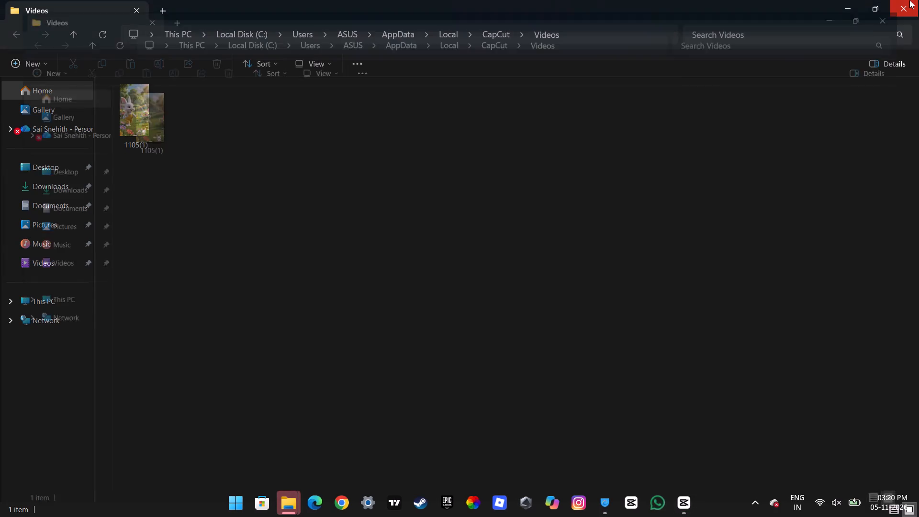
pyautogui.click(909, 0)
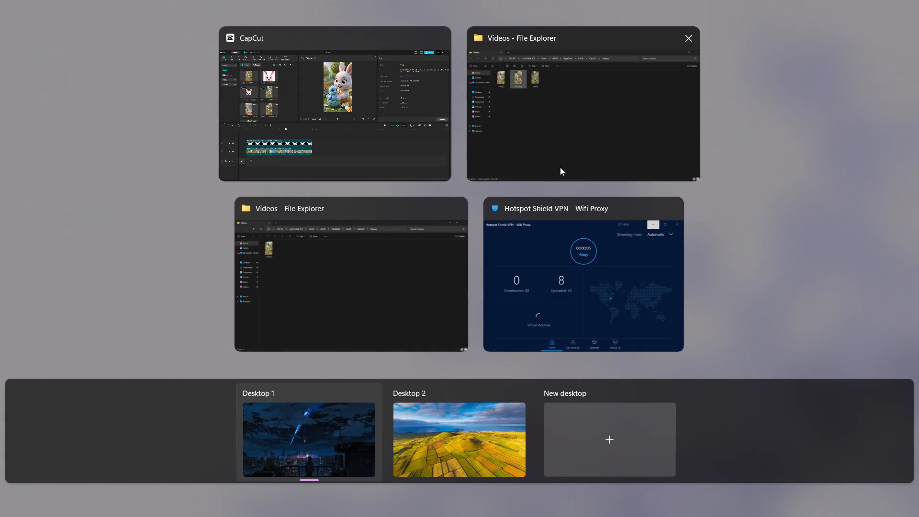
# Switch to the Hotspot Shield VPN window and close it.
pyautogui.click(602, 266)
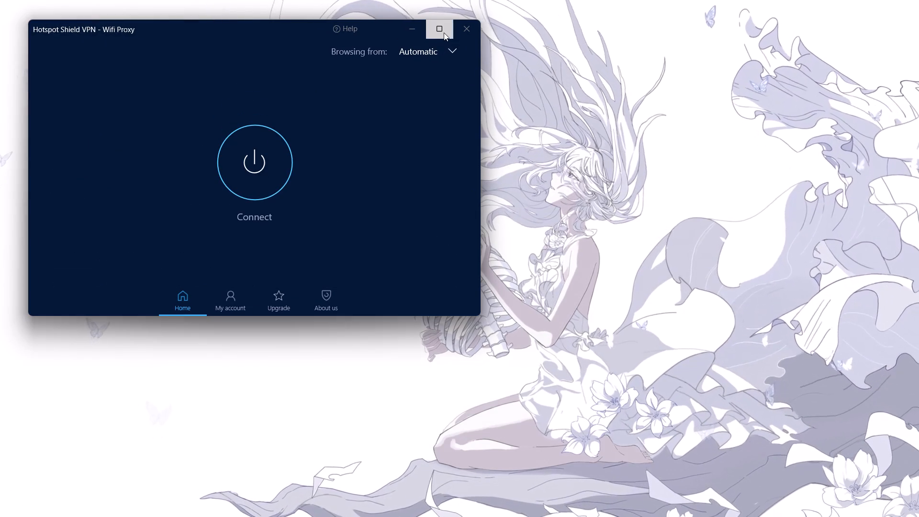
pyautogui.click(455, 35)
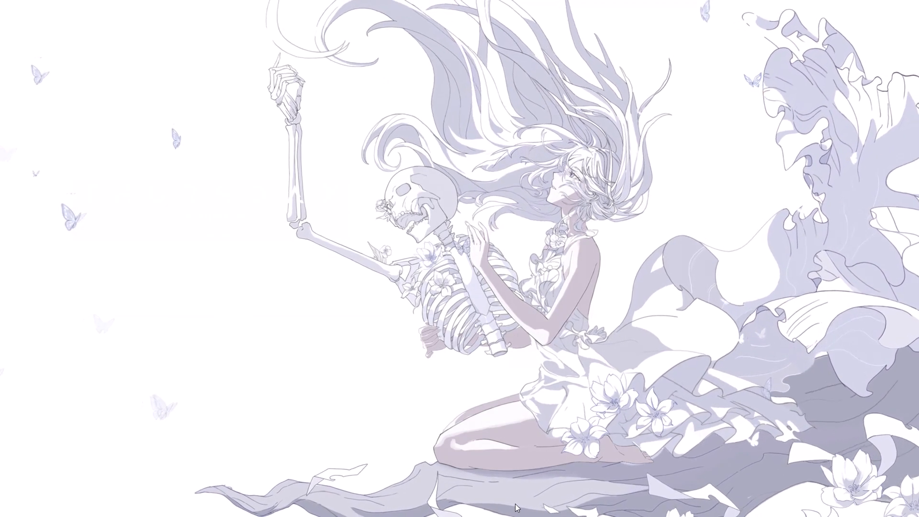
# Switch to the Videos File Explorer window containing a single video and close it.
pyautogui.click(778, 174)
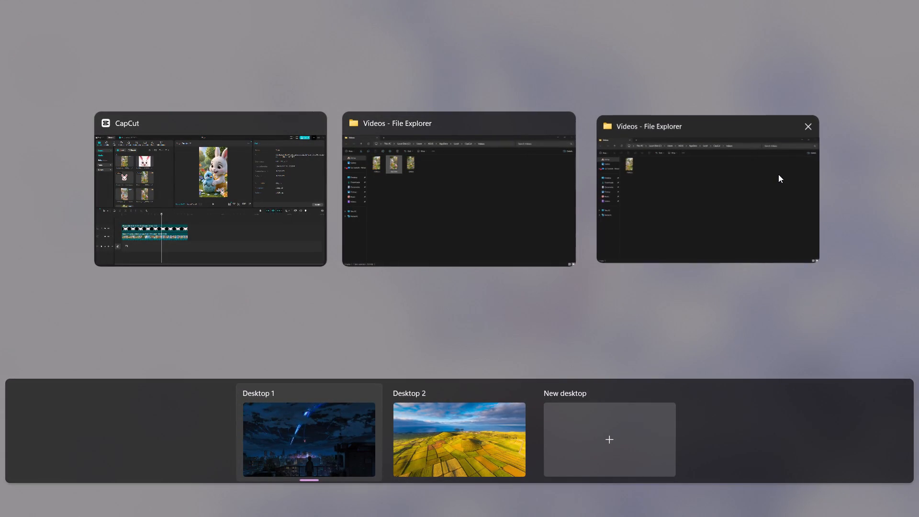
pyautogui.click(906, 22)
pyautogui.click(899, 0)
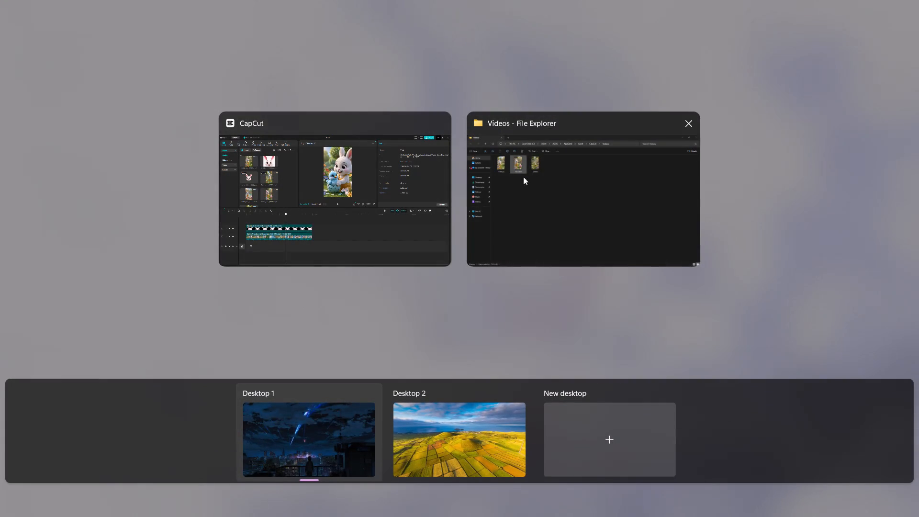
# Switch to the CapCut export folder to check its contents, close the folder window and return to CapCut.
pyautogui.click(560, 179)
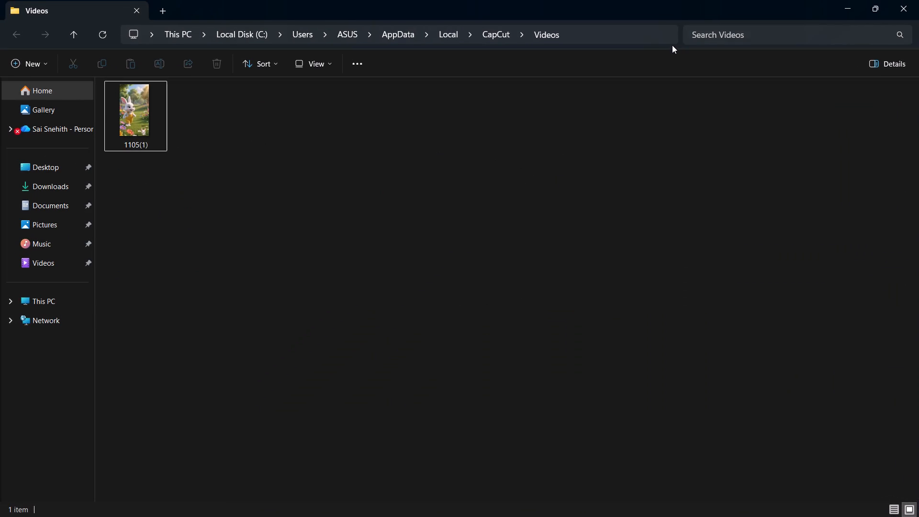
pyautogui.click(918, 0)
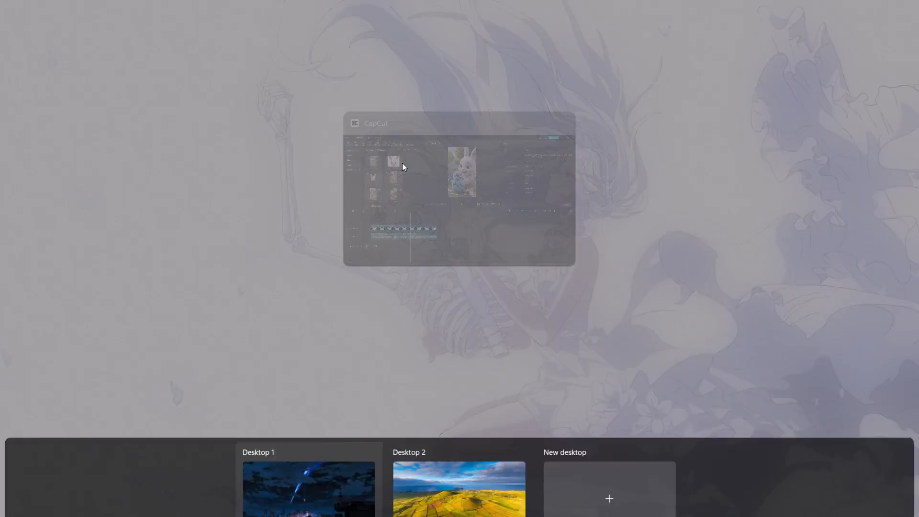
pyautogui.click(439, 231)
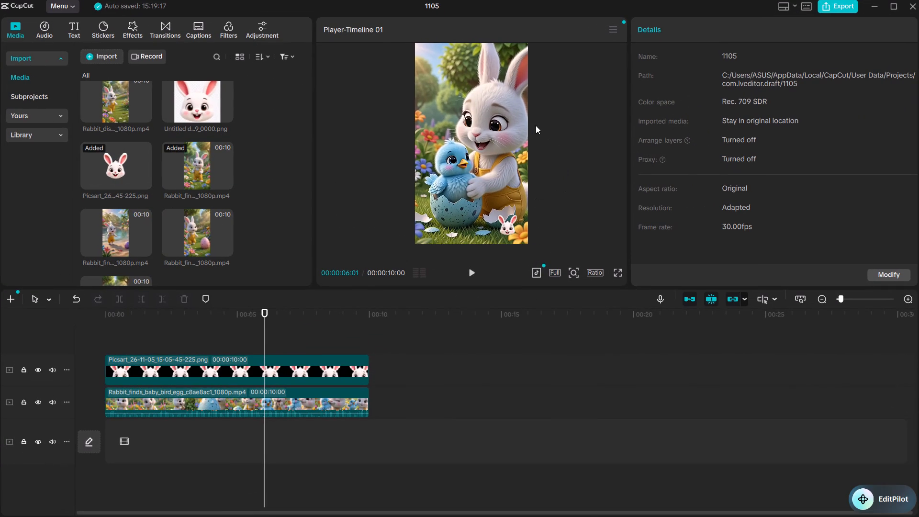
# Close the 1105 project and exit CapCut.
pyautogui.click(916, 0)
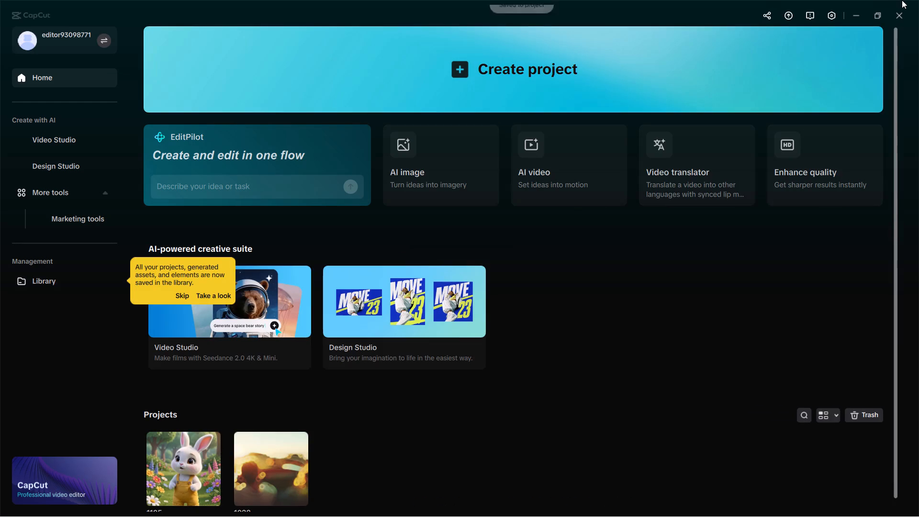
pyautogui.click(897, 17)
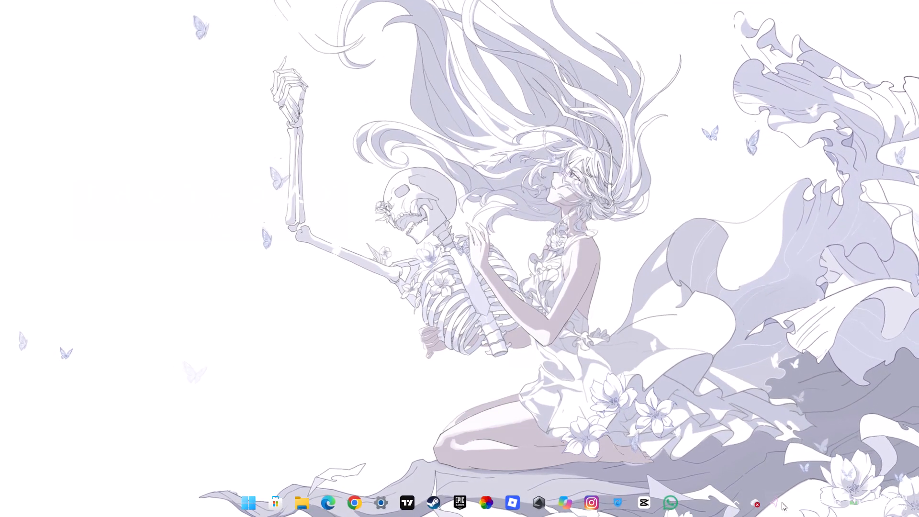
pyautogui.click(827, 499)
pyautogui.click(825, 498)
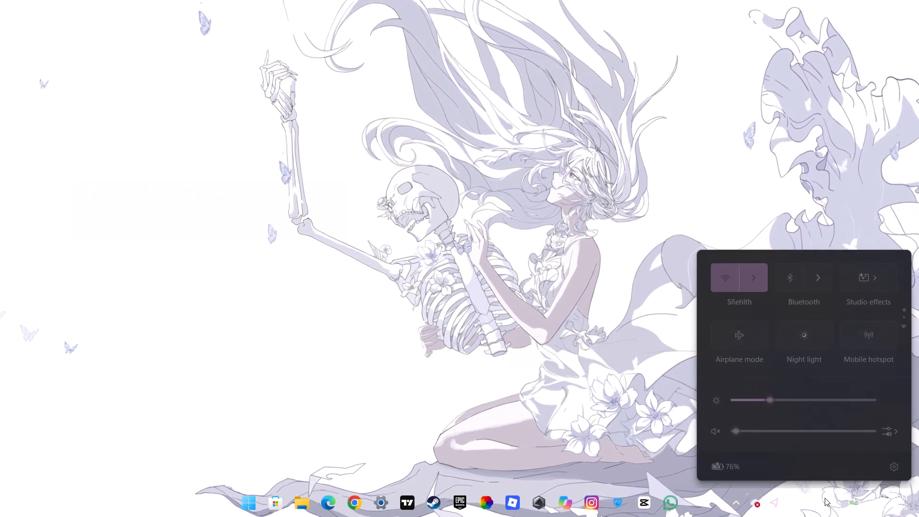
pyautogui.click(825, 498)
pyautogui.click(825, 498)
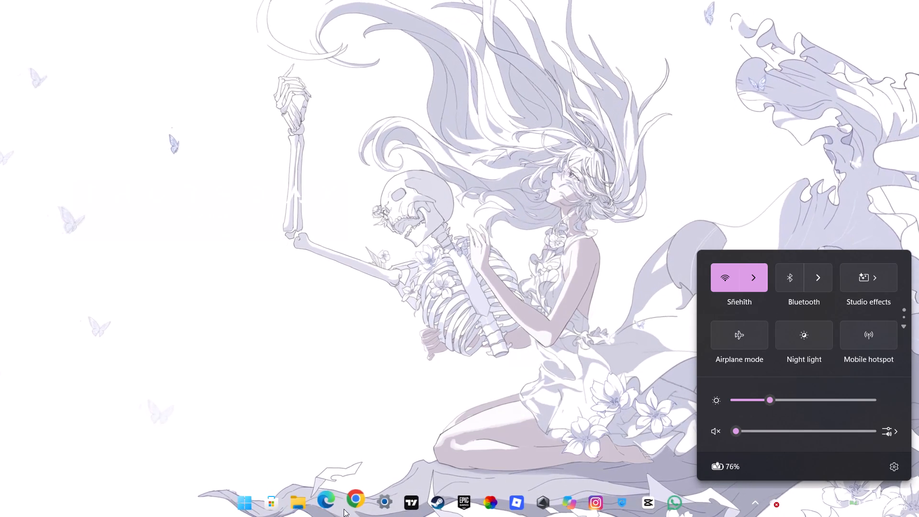
# Switch to Microsoft Edge with a new tab ready for browsing.
pyautogui.click(329, 505)
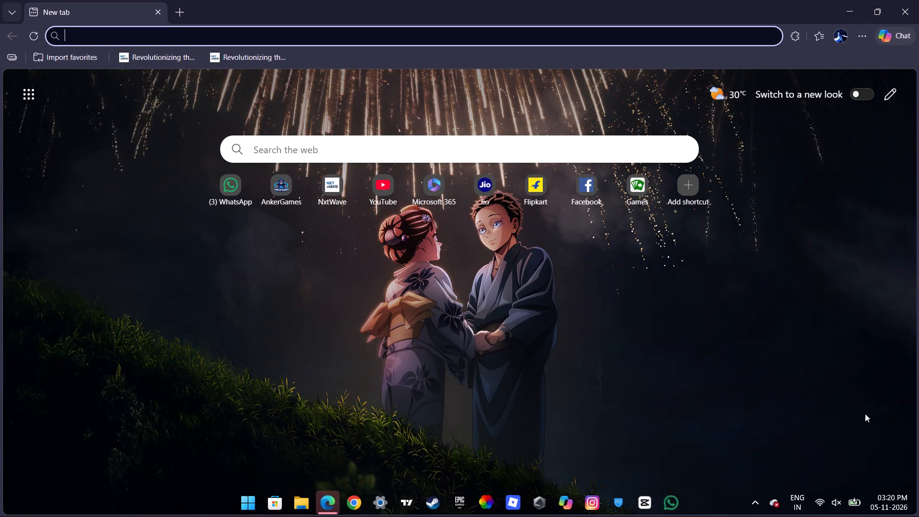